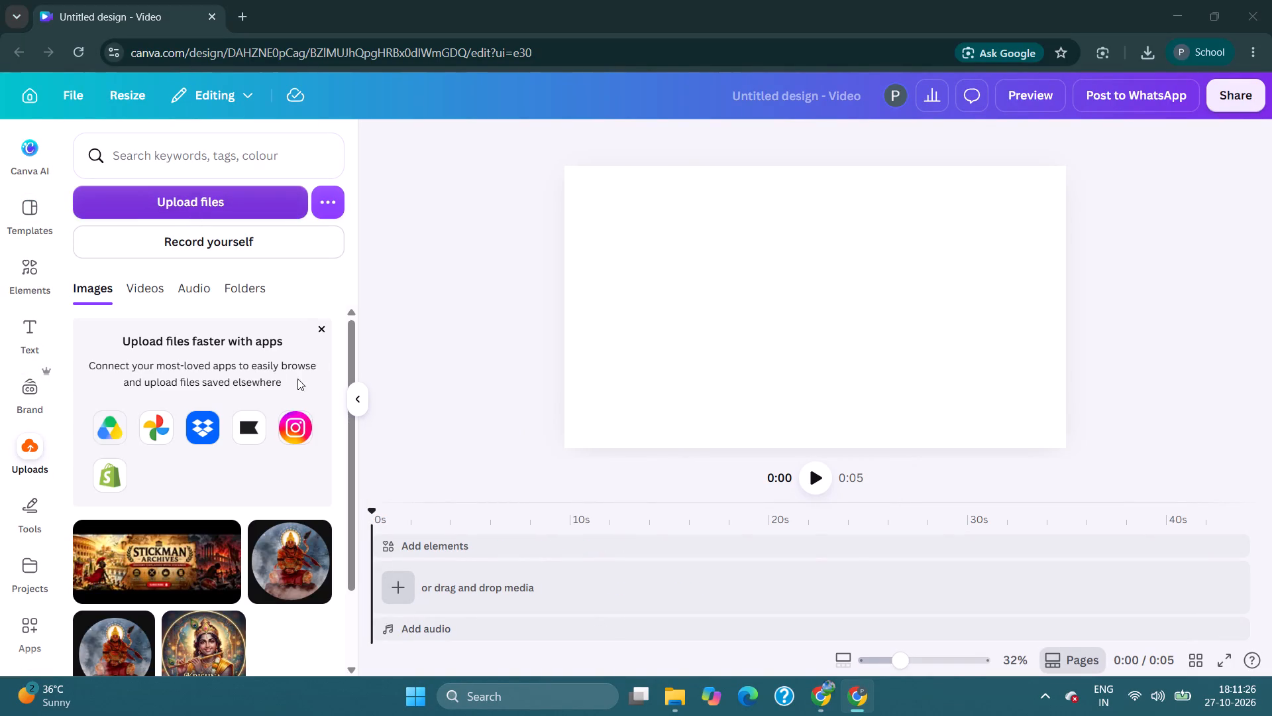
{"action": "left_click", "coordinate": [231, 188]}
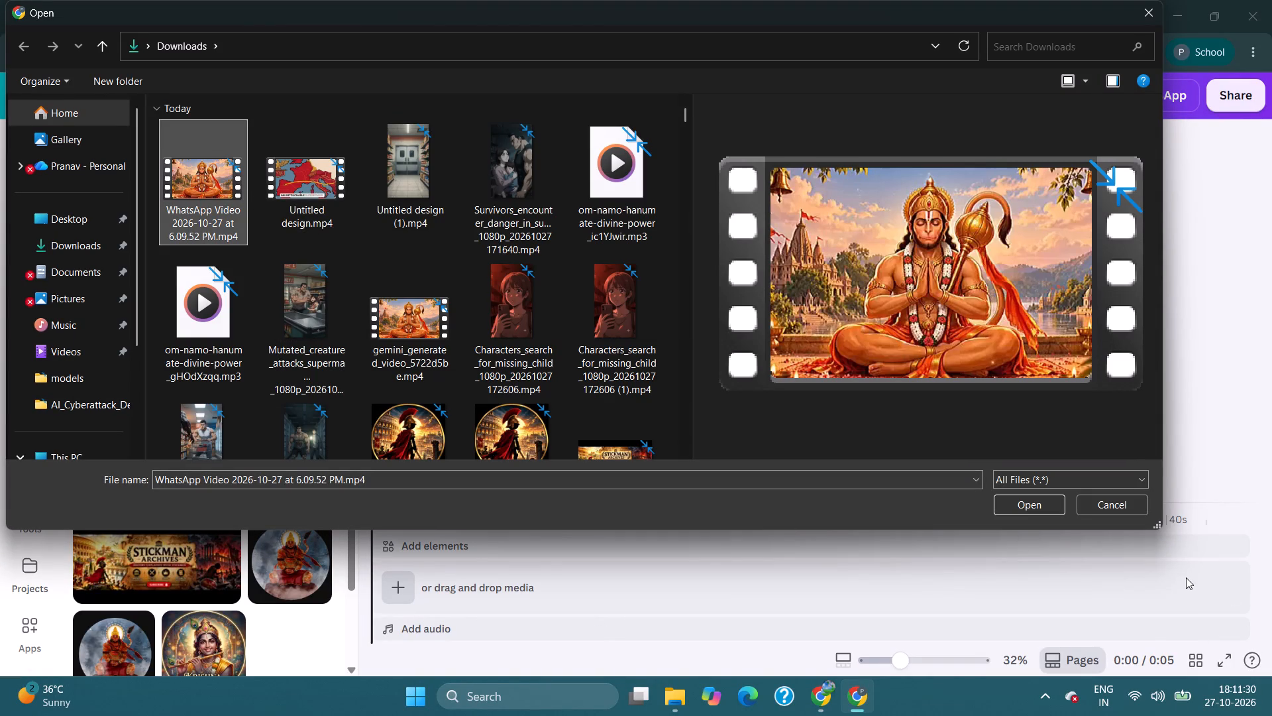
{"action": "left_click", "coordinate": [1014, 504]}
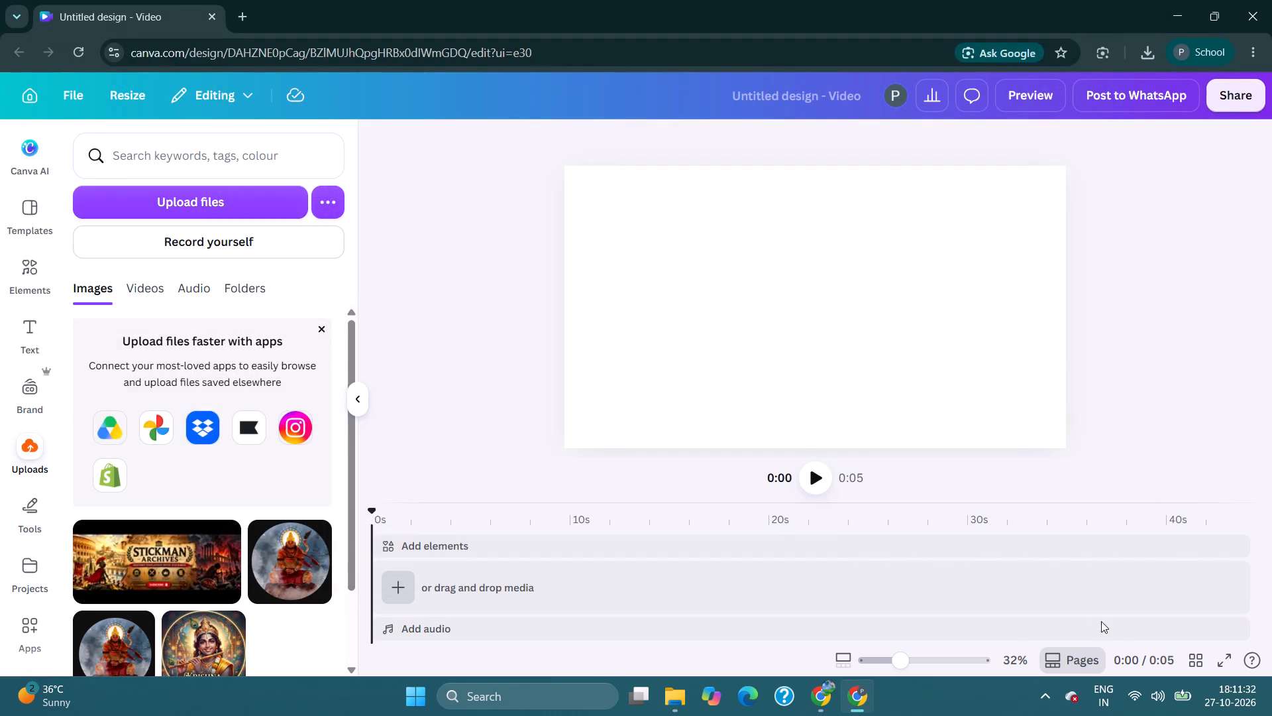
{"action": "left_click", "coordinate": [156, 341]}
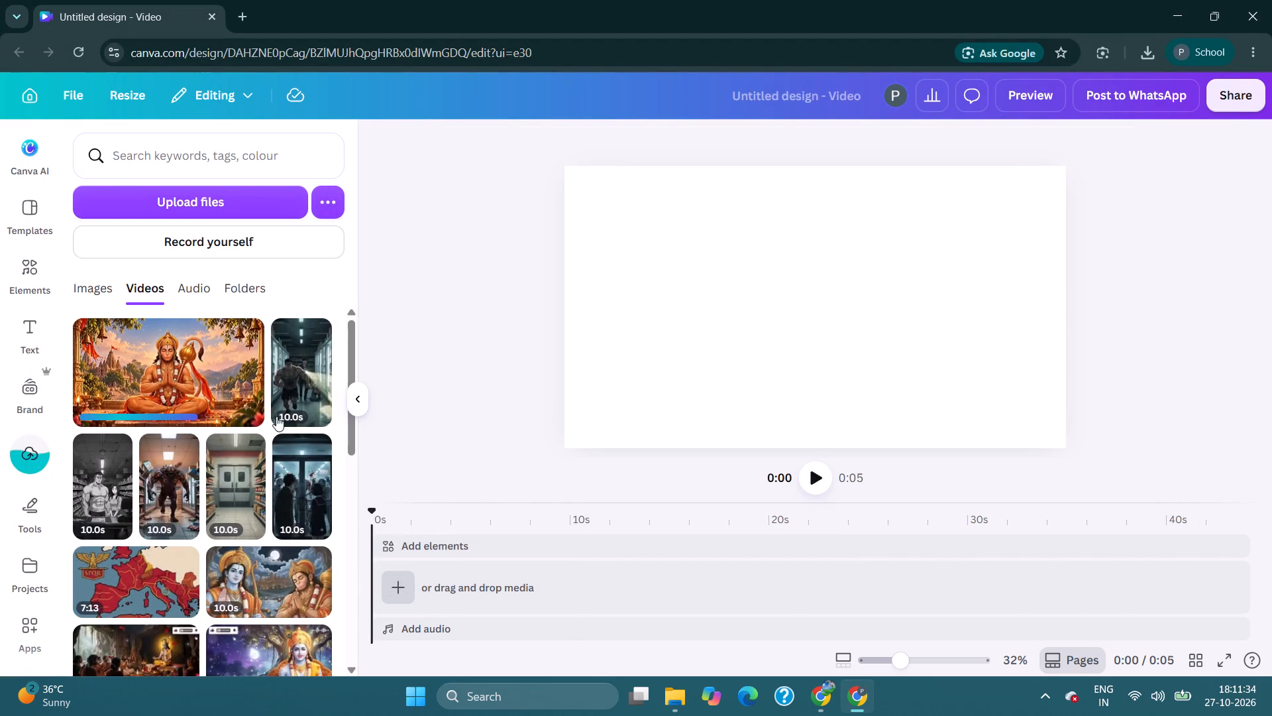
Switch to File Explorer and rename om-namo-hanumate-divine-power_ic1YJwir.mp3 in Downloads as 1.
{"action": "left_click", "coordinate": [682, 691]}
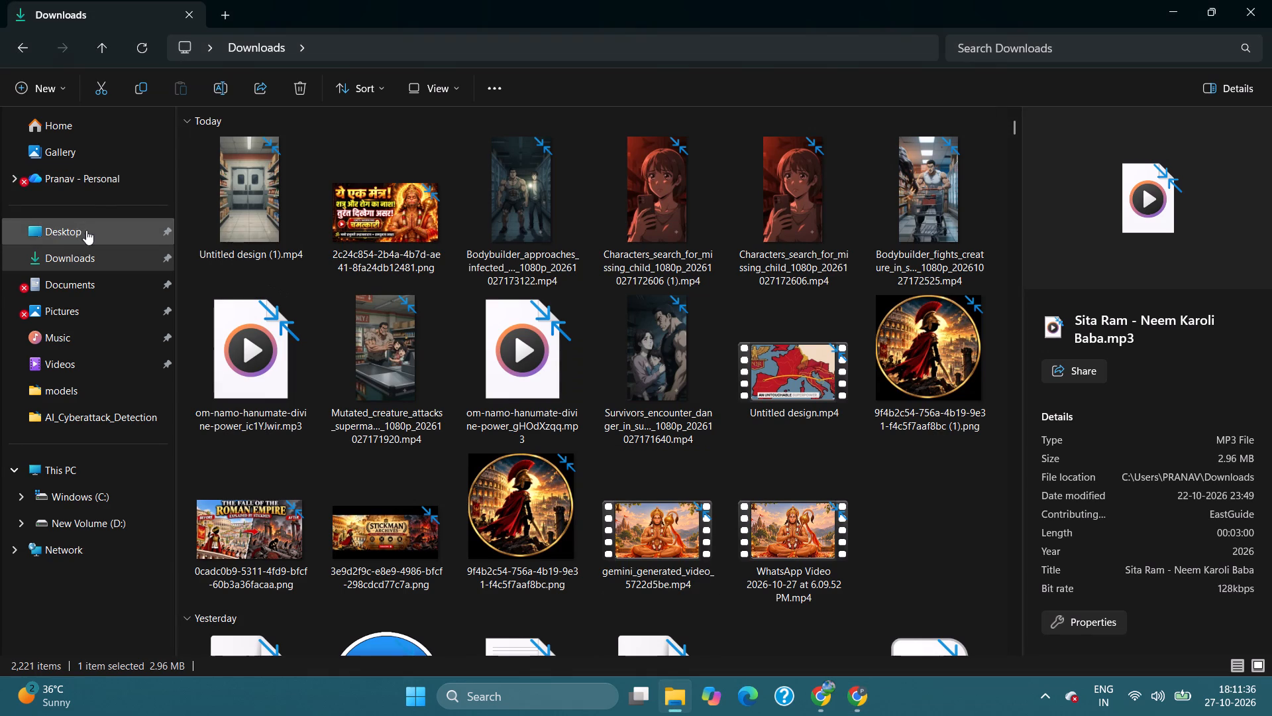
{"action": "left_click", "coordinate": [107, 261]}
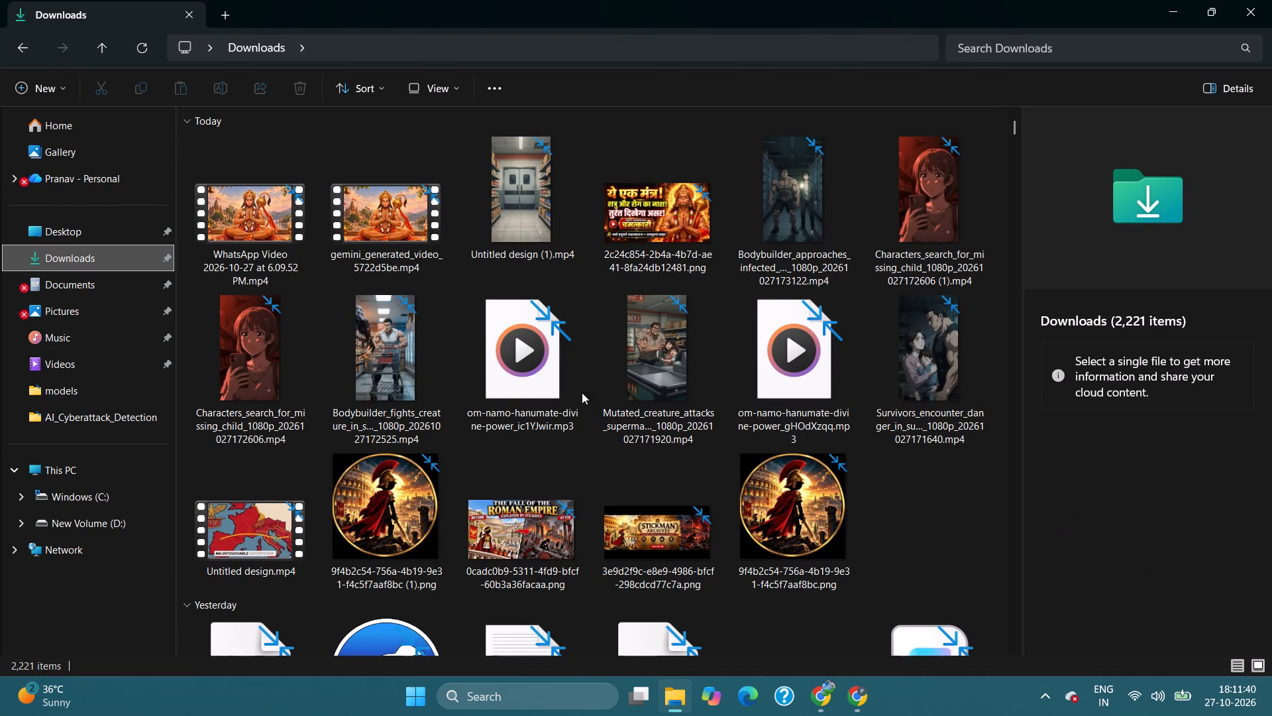
{"action": "left_click", "coordinate": [553, 388]}
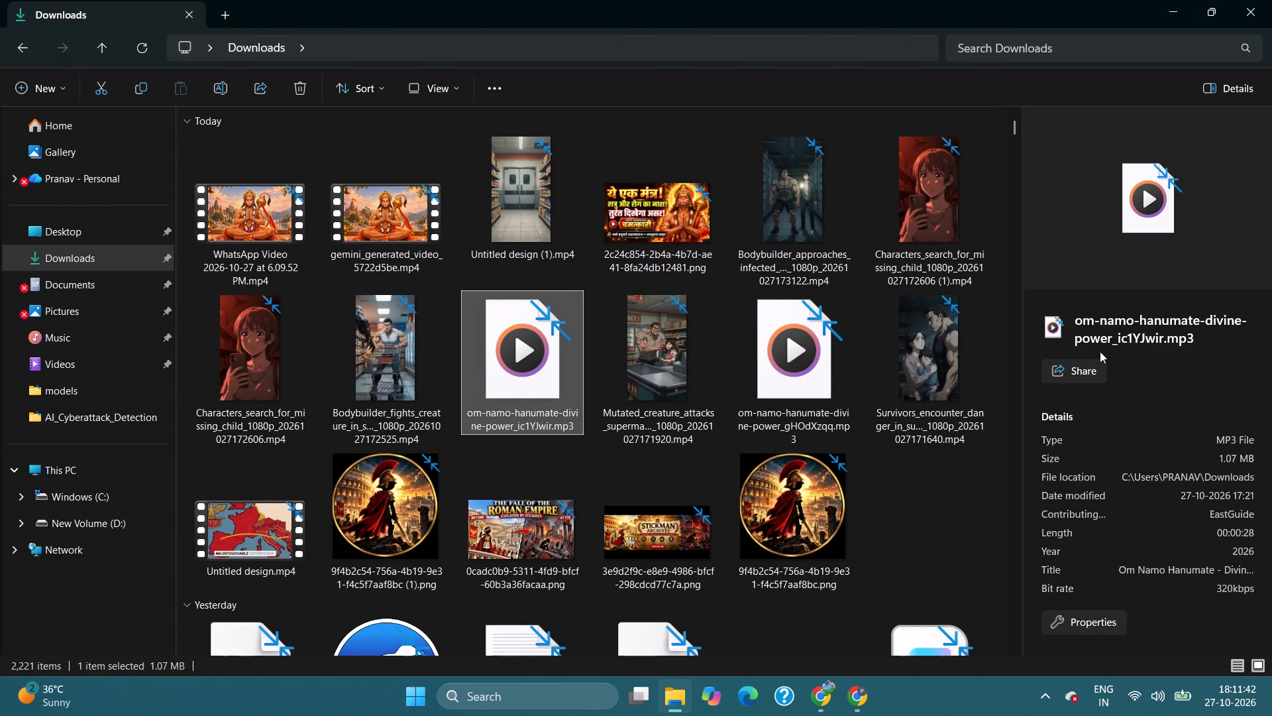
{"action": "left_click", "coordinate": [236, 88]}
{"action": "key", "text": "1"}
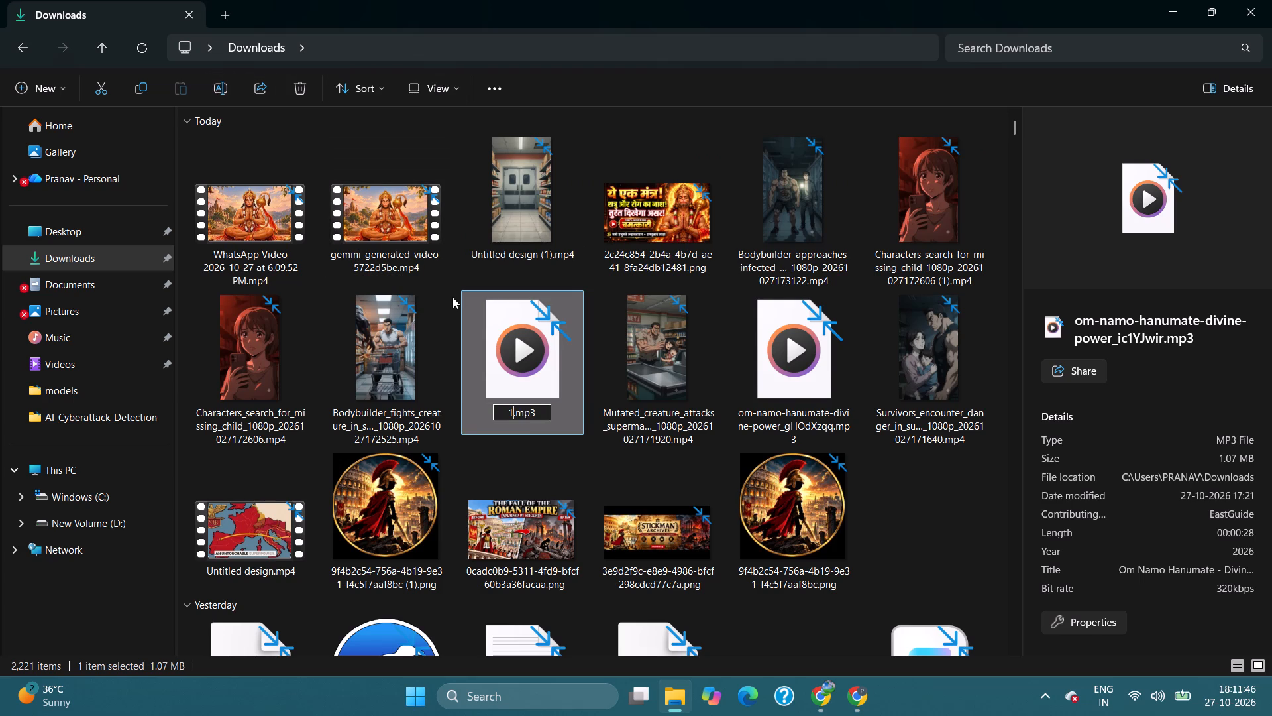
{"action": "key", "text": "Return"}
Rename the audio file om-namo-hanumate-divine-power_gHOdXzqq.mp3 in Downloads as 2.
{"action": "right_click", "coordinate": [871, 391]}
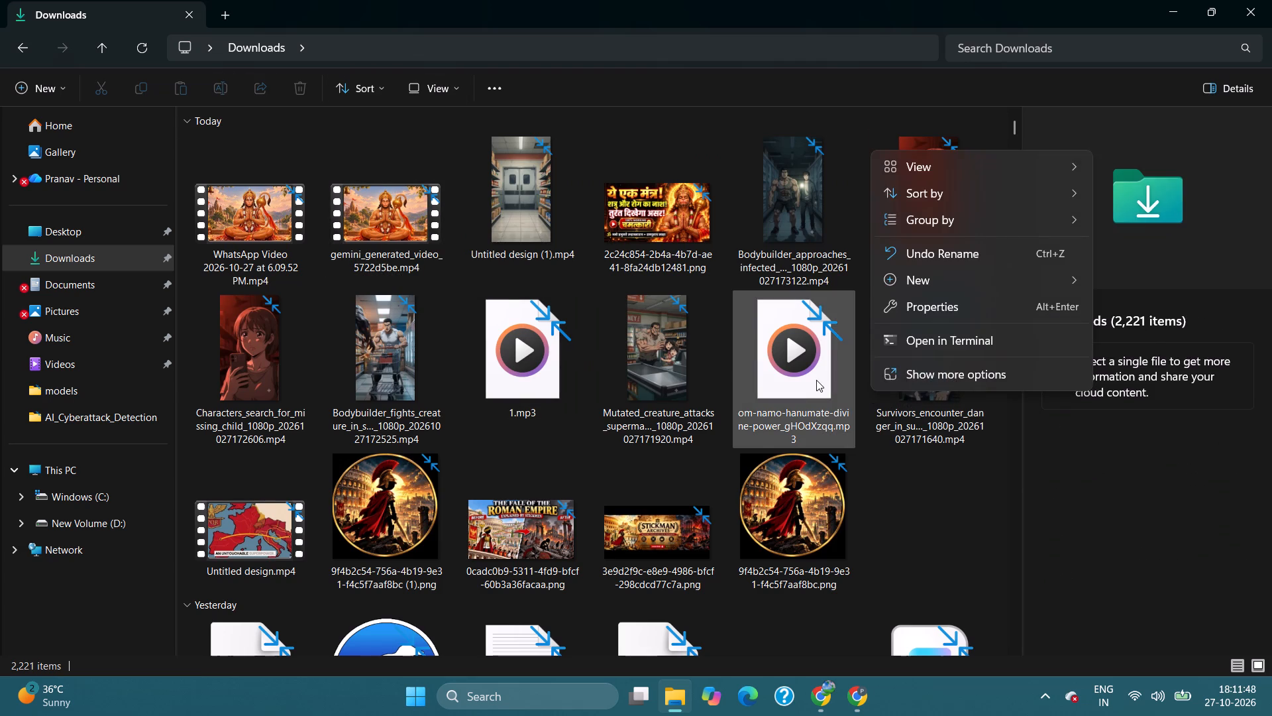
{"action": "left_click", "coordinate": [816, 380]}
{"action": "left_click", "coordinate": [229, 90]}
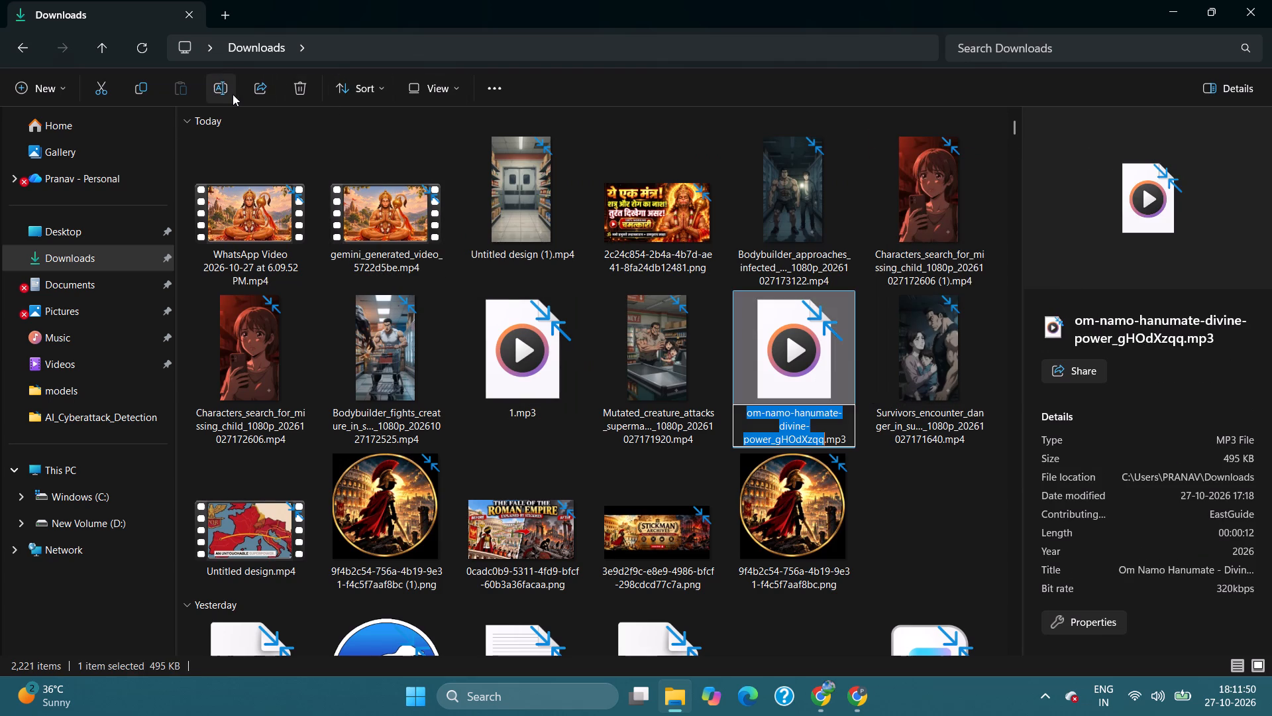
{"action": "key", "text": "2"}
{"action": "key", "text": "Return"}
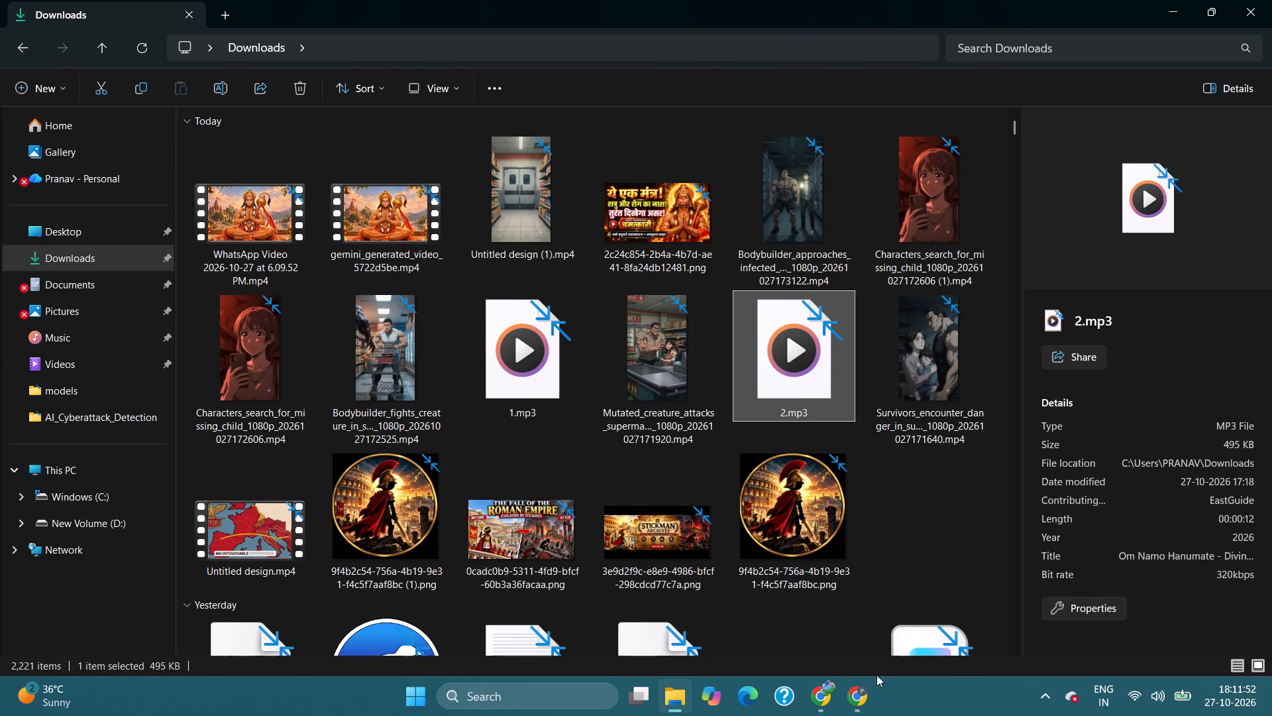
Switch back to the Canva video design and duplicate the 10-second Hanuman clip repeatedly until the timeline is 30:02 long.
{"action": "left_click", "coordinate": [847, 685]}
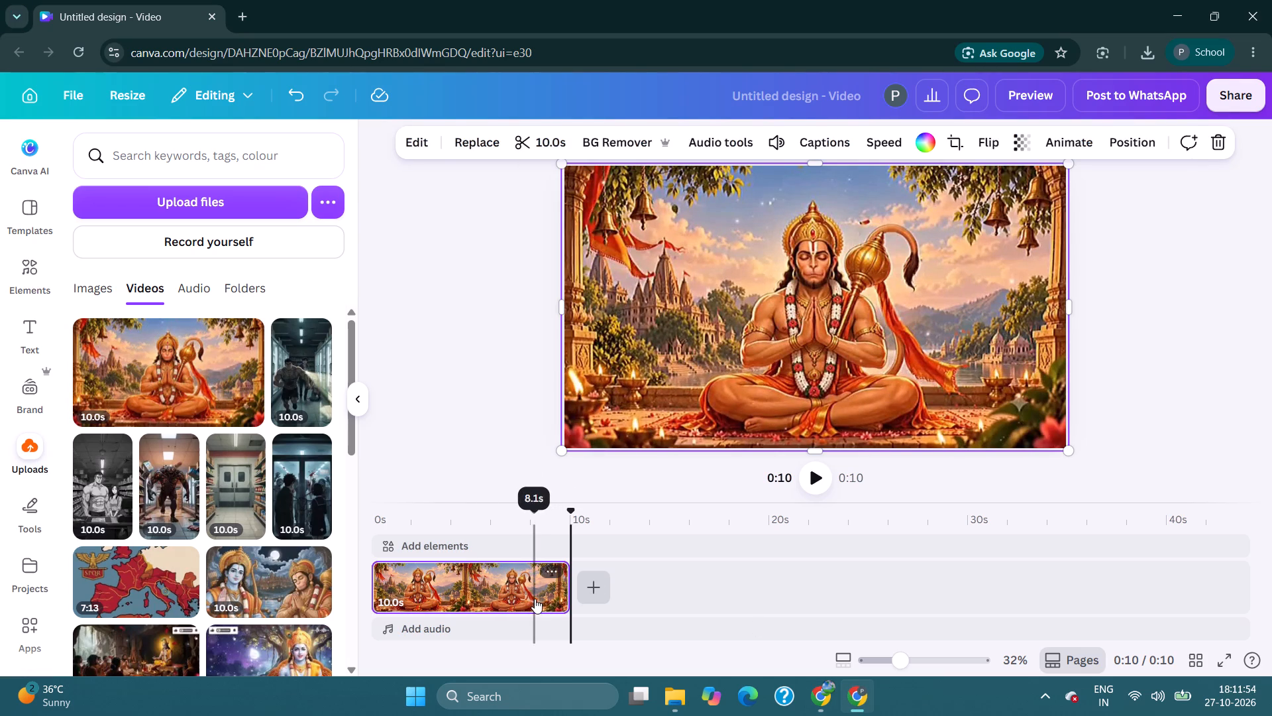
{"action": "key", "text": "ctrl+c"}
{"action": "key", "text": "ctrl+v"}
{"action": "key", "text": "ctrl+v"}
{"action": "key", "text": "ctrl+v"}
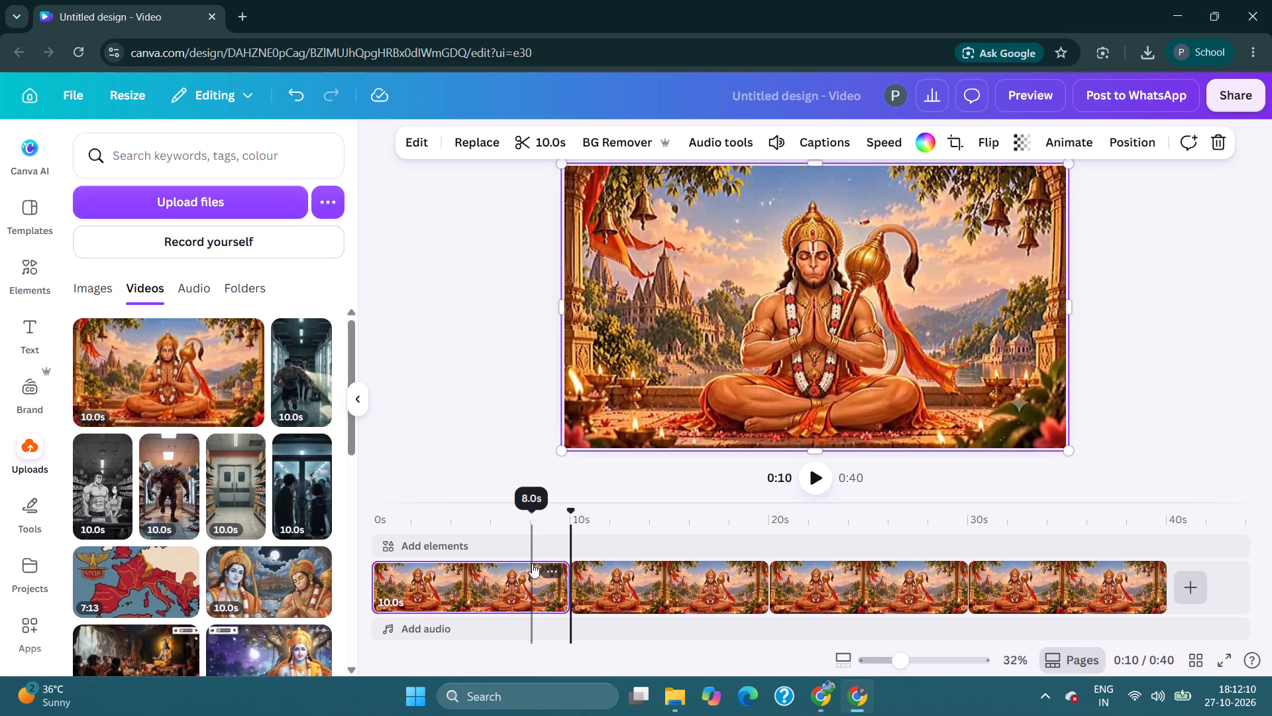
{"action": "key", "text": "ctrl+v"}
{"action": "key", "text": "ctrl+v"}
{"action": "key", "text": "ctrl+v"}
{"action": "key", "text": "ctrl+v"}
{"action": "key", "text": "ctrl+v"}
{"action": "key", "text": "ctrl+v"}
{"action": "key", "text": "ctrl+v"}
{"action": "key", "text": "ctrl+v"}
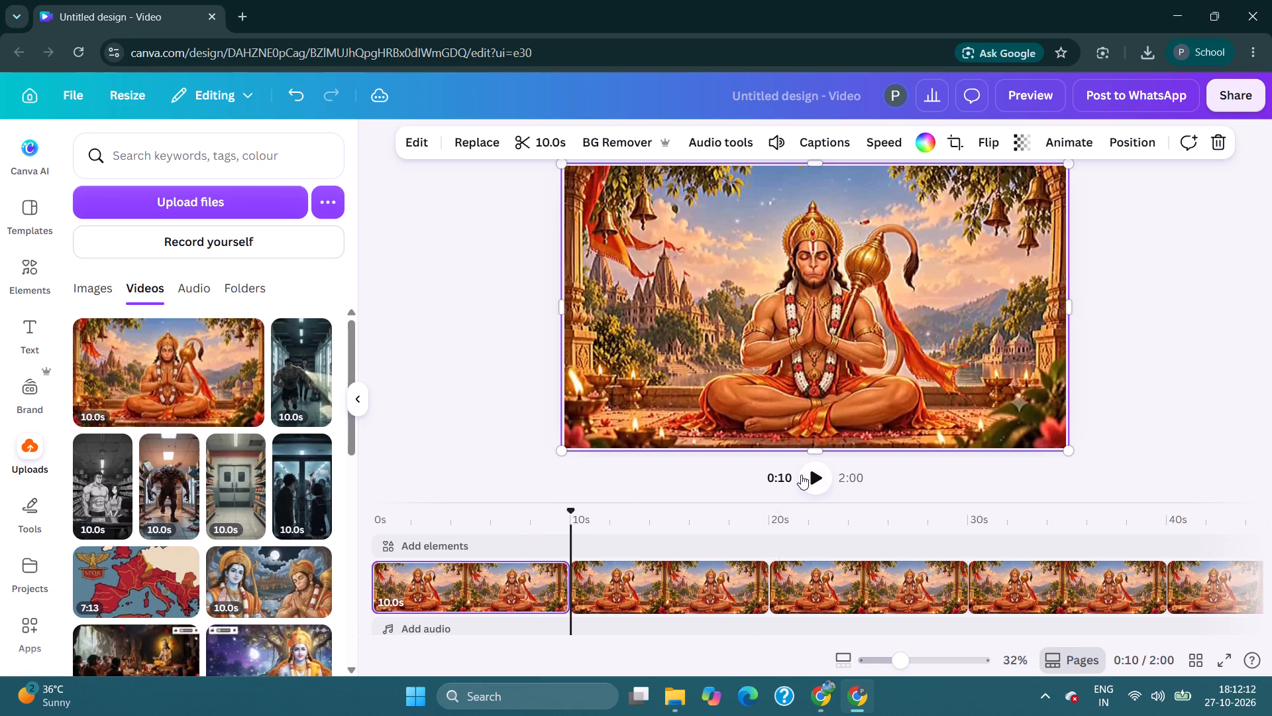
{"action": "key", "text": "ctrl+v"}
{"action": "key", "text": "ctrl+v"}
{"action": "key", "text": "ctrl+v"}
{"action": "key", "text": "ctrl+v"}
{"action": "key", "text": "ctrl+v"}
{"action": "key", "text": "ctrl+v"}
{"action": "key", "text": "ctrl+v"}
{"action": "key", "text": "ctrl+v"}
{"action": "key", "text": "ctrl+v"}
{"action": "key", "text": "ctrl+v"}
{"action": "key", "text": "ctrl+v"}
{"action": "key", "text": "ctrl+v"}
{"action": "key", "text": "ctrl+v"}
{"action": "key", "text": "ctrl+v"}
{"action": "key", "text": "ctrl+v"}
{"action": "key", "text": "ctrl+v"}
{"action": "key", "text": "ctrl+v"}
{"action": "key", "text": "ctrl+v"}
{"action": "key", "text": "ctrl+v"}
{"action": "key", "text": "ctrl+v"}
{"action": "key", "text": "ctrl+v"}
{"action": "key", "text": "ctrl+v"}
{"action": "key", "text": "ctrl+v"}
{"action": "key", "text": "ctrl+v"}
{"action": "key", "text": "ctrl+v"}
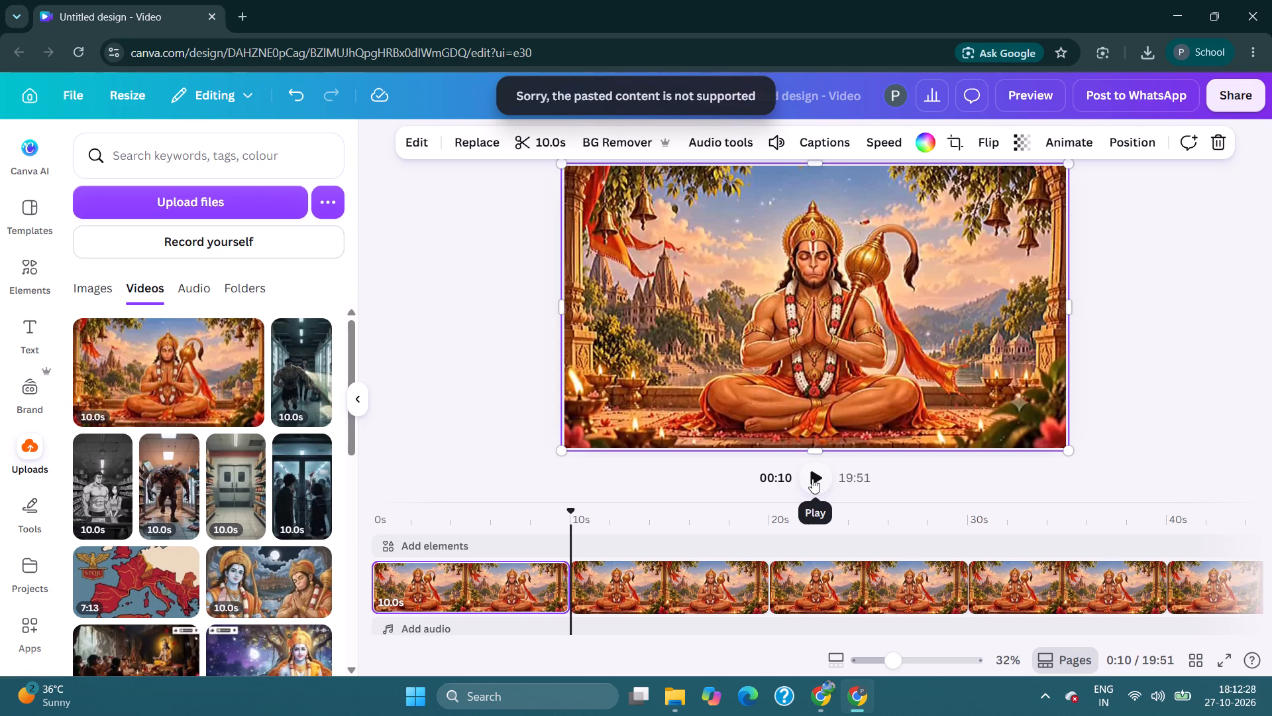
{"action": "key", "text": "ctrl+v"}
{"action": "key", "text": "ctrl+v"}
{"action": "key", "text": "ctrl+v"}
{"action": "key", "text": "ctrl+v"}
{"action": "key", "text": "ctrl+v"}
{"action": "key", "text": "ctrl+v"}
{"action": "key", "text": "ctrl+v"}
{"action": "key", "text": "ctrl+v"}
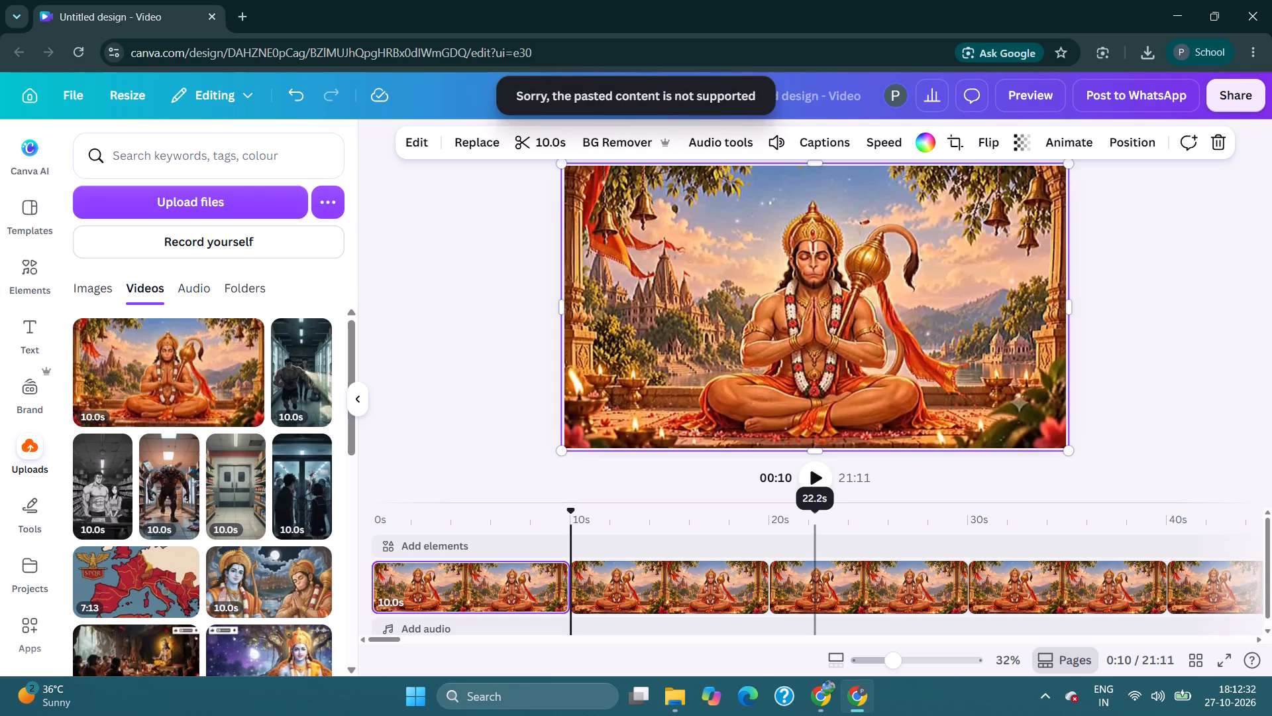
{"action": "key", "text": "ctrl+v"}
{"action": "key", "text": "ctrl+v"}
{"action": "key", "text": "ctrl+v"}
{"action": "key", "text": "ctrl+v"}
{"action": "key", "text": "ctrl+v"}
{"action": "key", "text": "ctrl+v"}
{"action": "key", "text": "ctrl+v"}
{"action": "key", "text": "ctrl+v"}
{"action": "key", "text": "ctrl+v"}
{"action": "key", "text": "ctrl+v"}
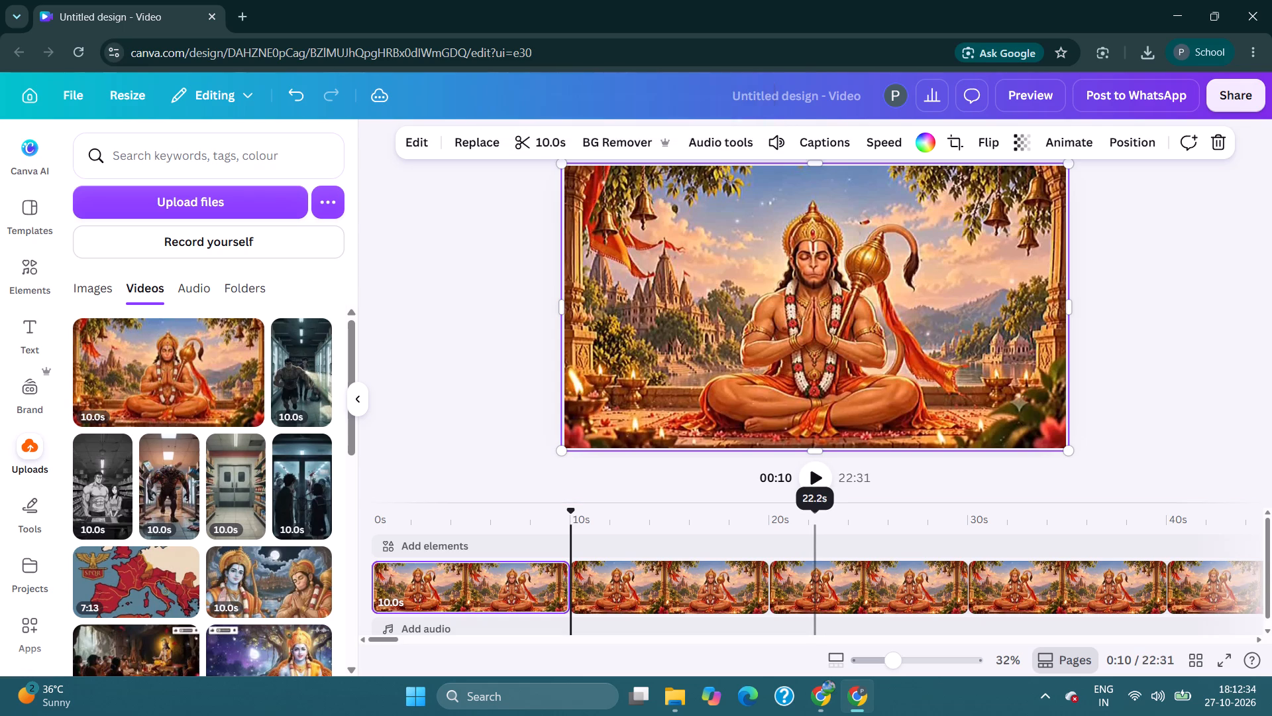
{"action": "key", "text": "ctrl+v"}
{"action": "key", "text": "ctrl+v"}
{"action": "key", "text": "ctrl+v"}
{"action": "key", "text": "ctrl+v"}
{"action": "key", "text": "ctrl+v"}
{"action": "key", "text": "ctrl+v"}
{"action": "key", "text": "ctrl+v"}
{"action": "key", "text": "ctrl+v"}
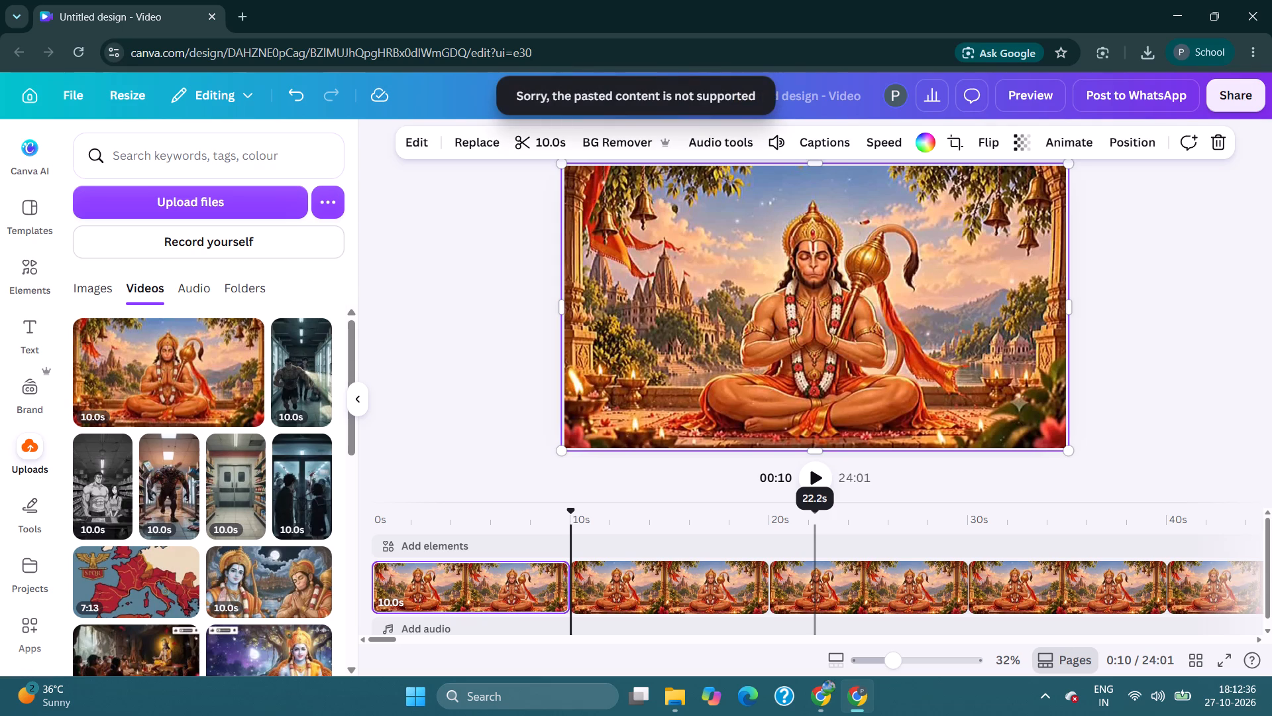
{"action": "key", "text": "ctrl+v"}
{"action": "key", "text": "ctrl+v"}
{"action": "key", "text": "ctrl+v"}
{"action": "key", "text": "ctrl+v"}
{"action": "key", "text": "ctrl+v"}
{"action": "key", "text": "ctrl+v"}
{"action": "key", "text": "ctrl+v"}
{"action": "key", "text": "ctrl+v"}
{"action": "key", "text": "ctrl+v"}
{"action": "key", "text": "ctrl+v"}
{"action": "key", "text": "ctrl+v"}
{"action": "key", "text": "ctrl+v"}
{"action": "key", "text": "ctrl+v"}
{"action": "key", "text": "ctrl+v"}
{"action": "key", "text": "ctrl+v"}
{"action": "key", "text": "ctrl+v"}
{"action": "key", "text": "ctrl+v"}
{"action": "key", "text": "ctrl+v"}
{"action": "key", "text": "ctrl+v"}
{"action": "key", "text": "ctrl+v"}
{"action": "key", "text": "ctrl+v"}
{"action": "key", "text": "ctrl+v"}
{"action": "key", "text": "ctrl+v"}
{"action": "key", "text": "ctrl+v"}
{"action": "key", "text": "ctrl+v"}
{"action": "key", "text": "ctrl+v"}
{"action": "key", "text": "ctrl+v"}
{"action": "key", "text": "ctrl+v"}
{"action": "key", "text": "ctrl+v"}
{"action": "key", "text": "ctrl+v"}
{"action": "key", "text": "ctrl+v"}
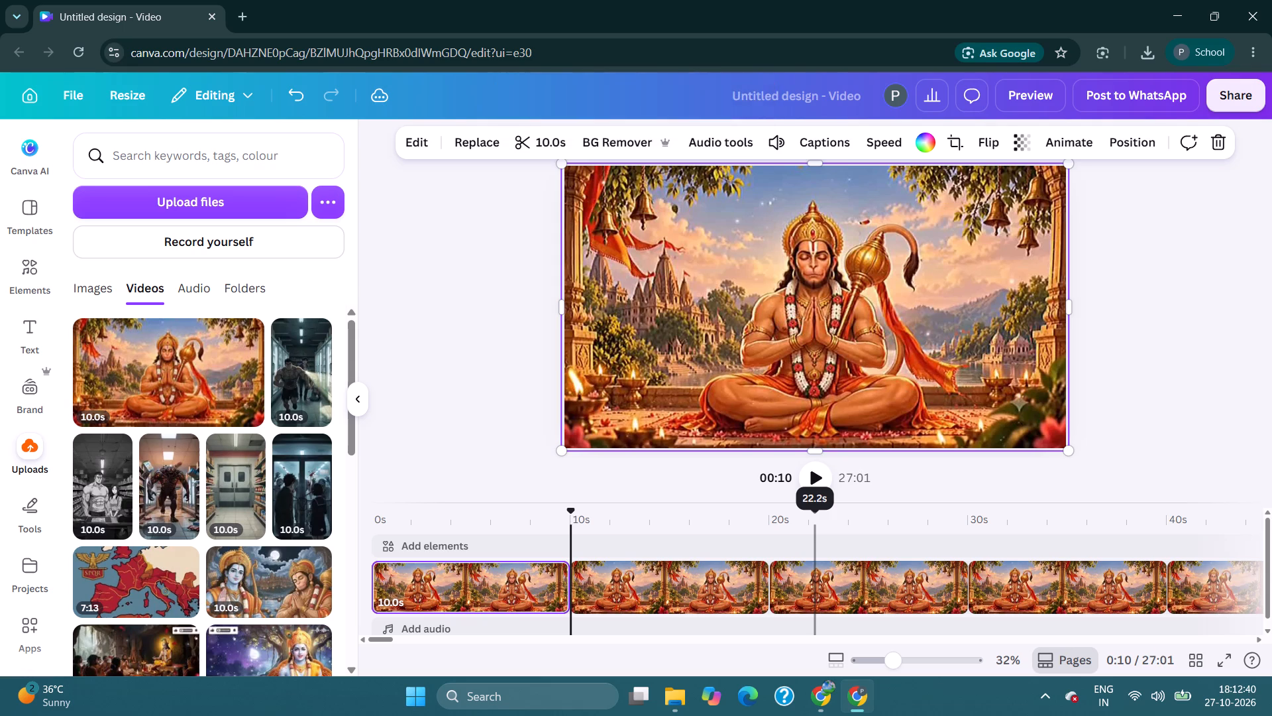
{"action": "key", "text": "ctrl+v"}
{"action": "key", "text": "ctrl+v"}
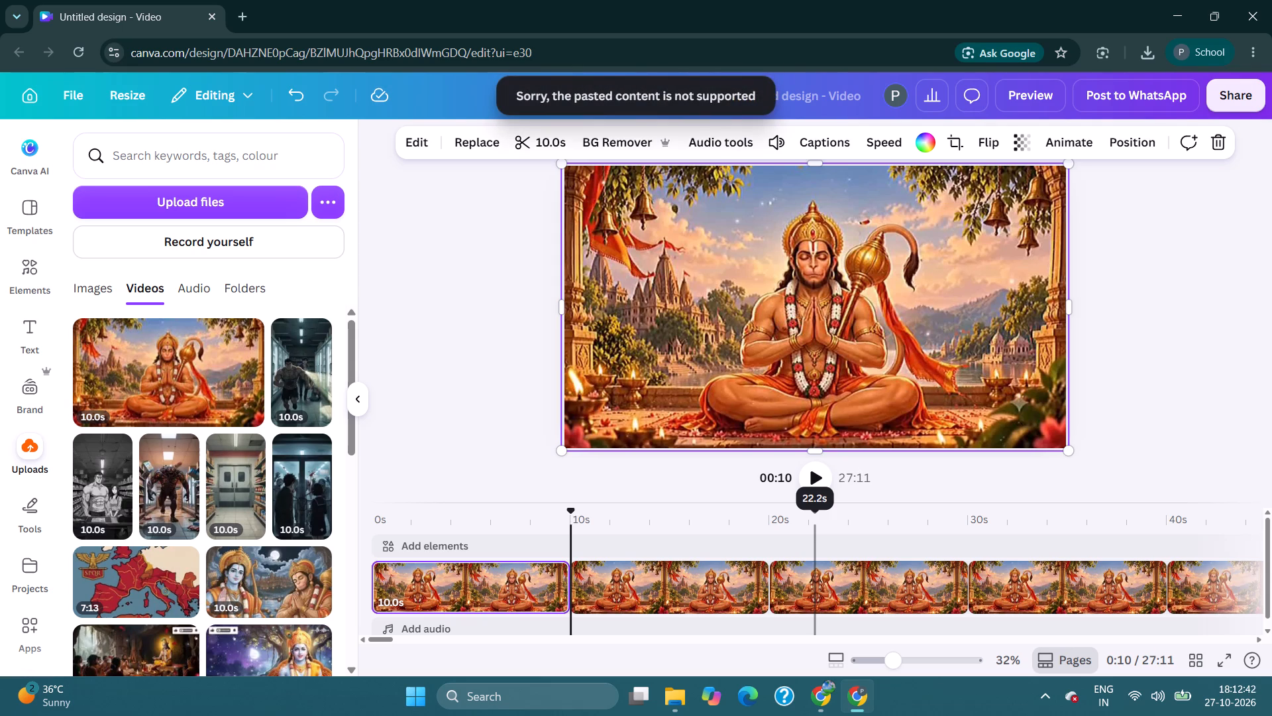
{"action": "key", "text": "ctrl+v"}
{"action": "key", "text": "ctrl+v"}
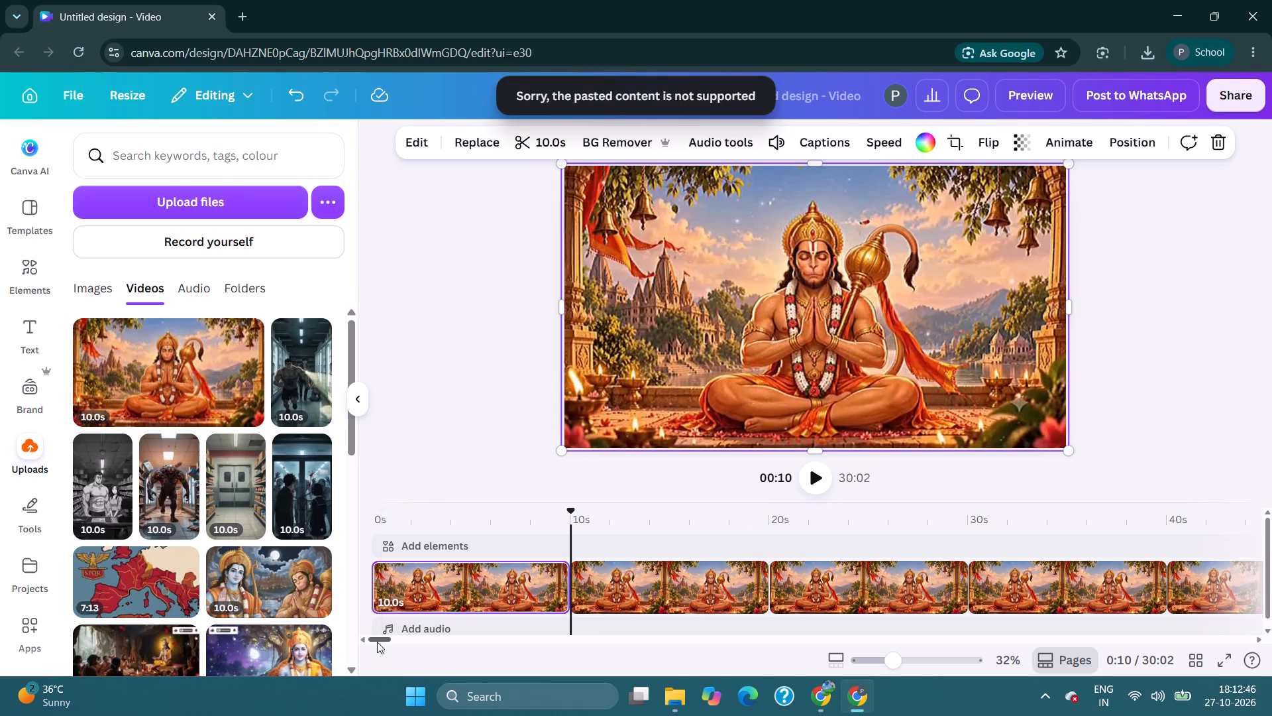
Check the end of the timeline after the last Hanuman clip and return to its start.
{"action": "left_click_drag", "start_coordinate": [376, 640], "coordinate": [1167, 636]}
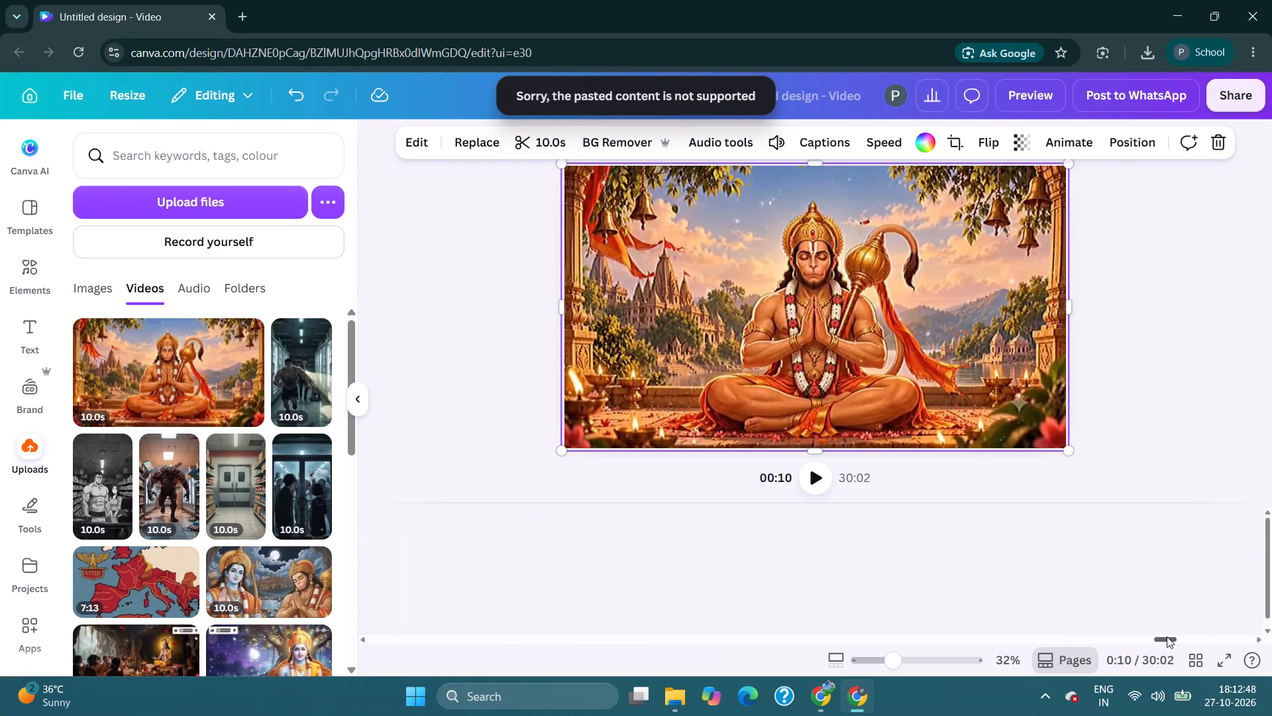
{"action": "left_click_drag", "start_coordinate": [1167, 636], "coordinate": [1271, 641]}
{"action": "scroll", "coordinate": [1131, 598], "scroll_direction": "down", "scroll_amount": 4}
{"action": "scroll", "coordinate": [1131, 604], "scroll_direction": "up", "scroll_amount": 3}
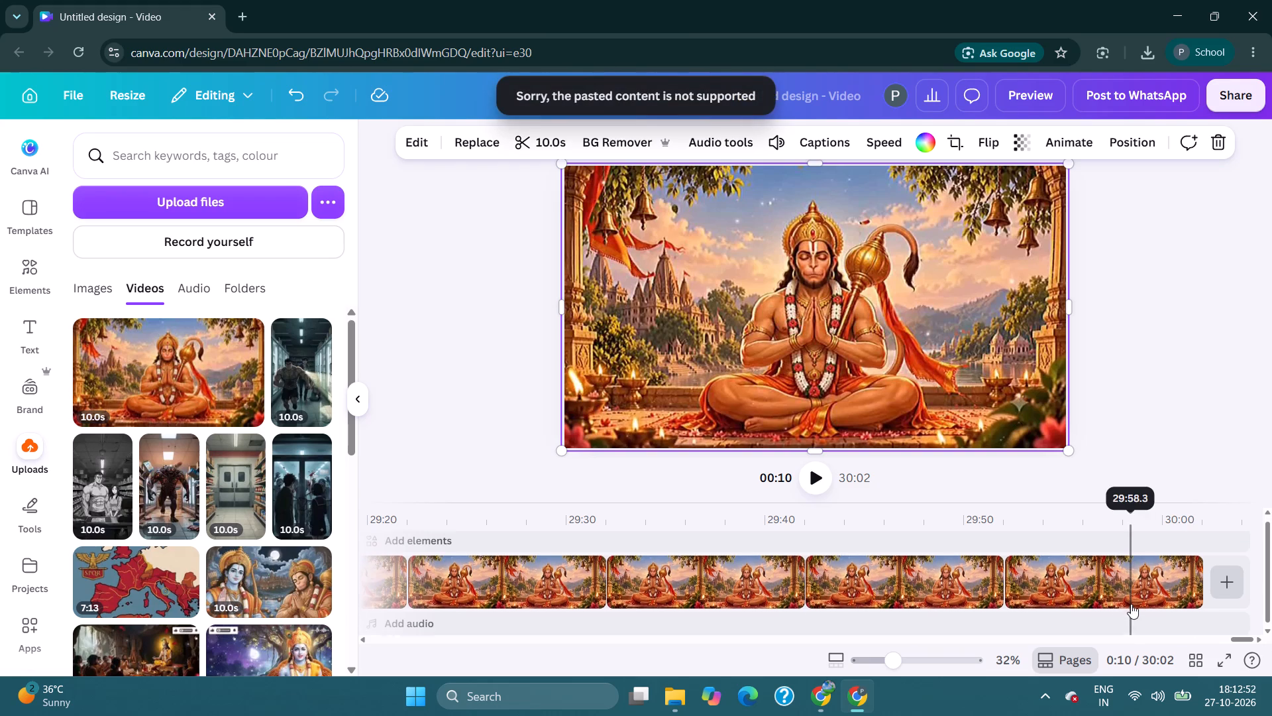
{"action": "scroll", "coordinate": [1131, 604], "scroll_direction": "up", "scroll_amount": 2}
{"action": "left_click_drag", "start_coordinate": [1236, 637], "coordinate": [464, 609]}
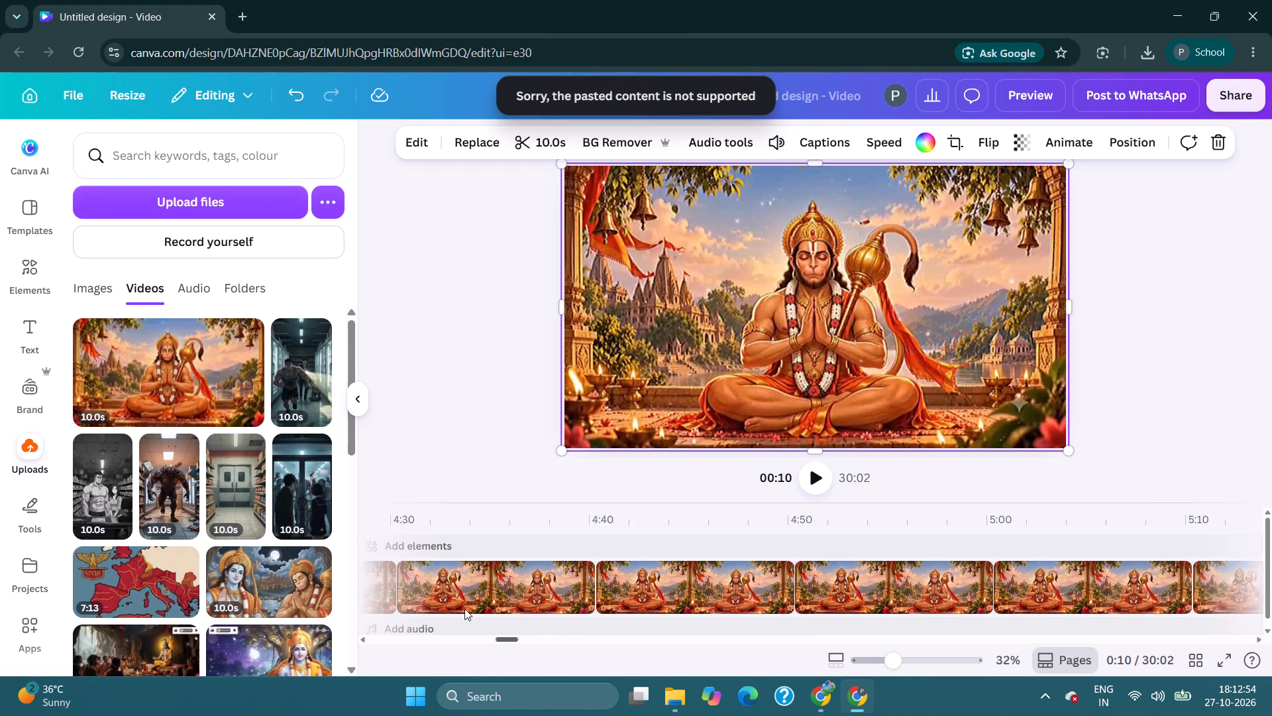
{"action": "left_click_drag", "start_coordinate": [464, 609], "coordinate": [314, 587]}
Search the elements for "circle" and add the circular photo frame with the dark outline over the Hanuman video.
{"action": "left_click", "coordinate": [24, 274]}
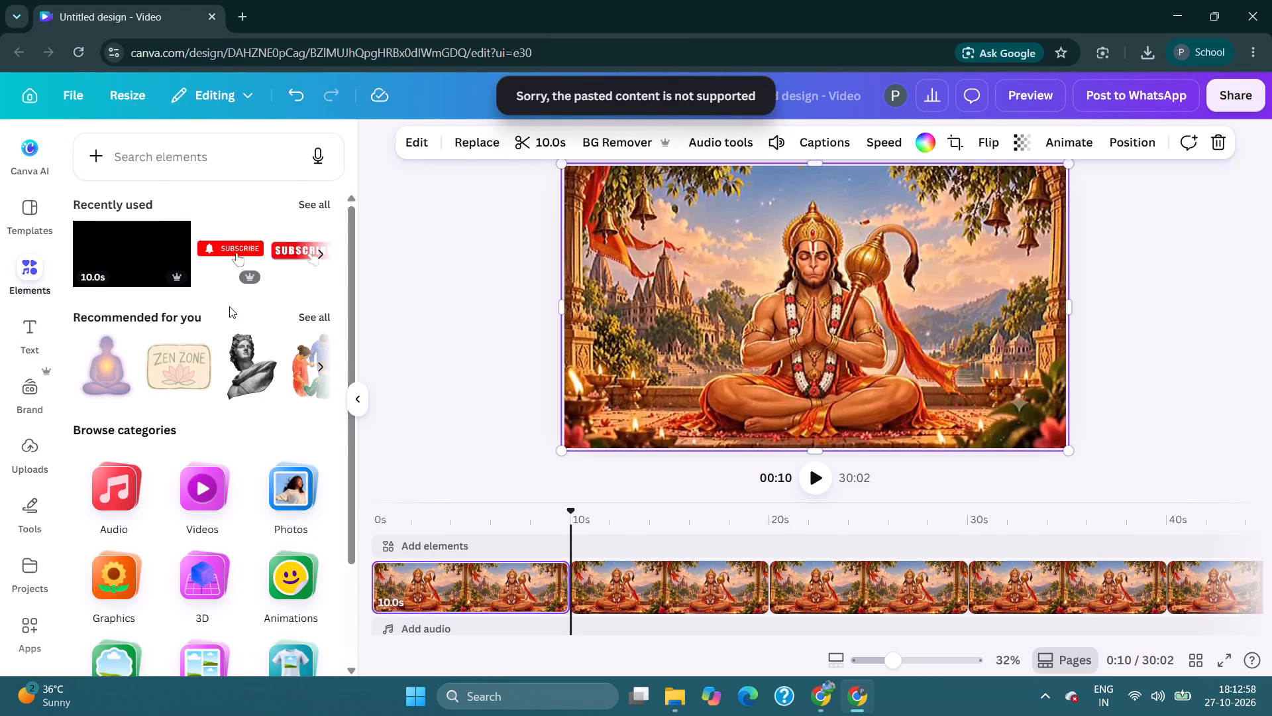
{"action": "scroll", "coordinate": [238, 322], "scroll_direction": "down", "scroll_amount": 8}
{"action": "scroll", "coordinate": [225, 379], "scroll_direction": "up", "scroll_amount": 5}
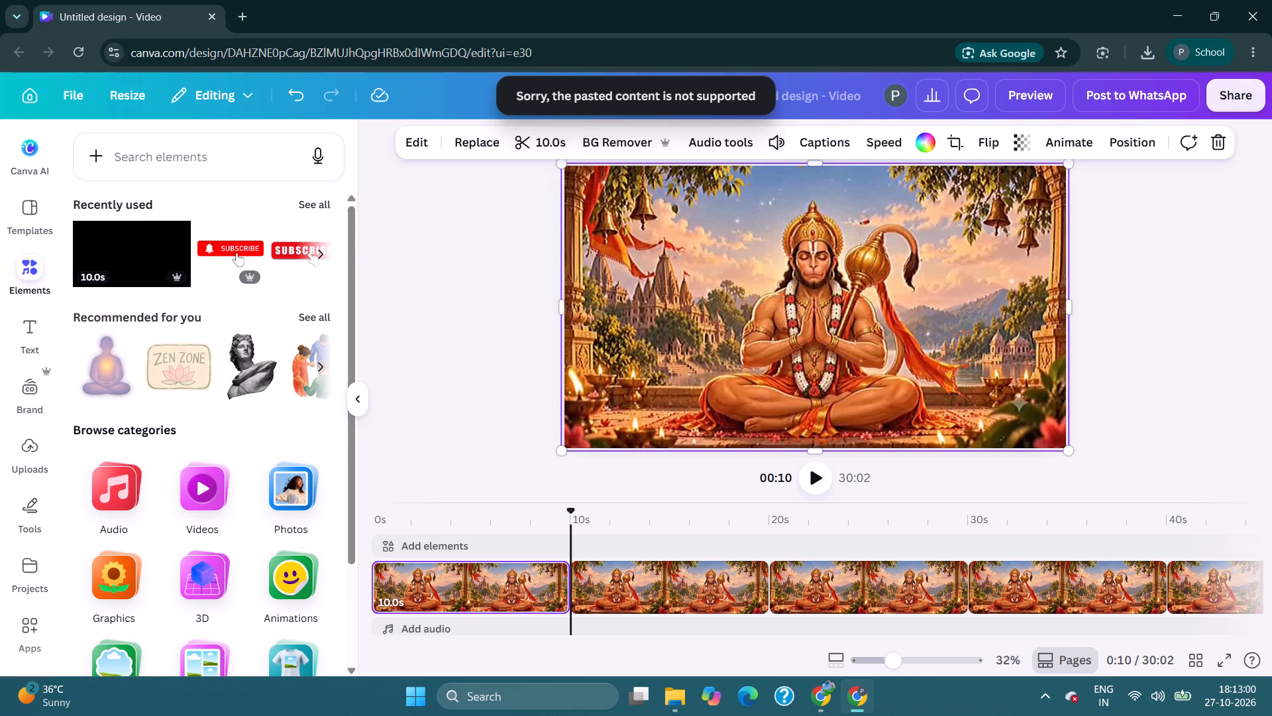
{"action": "left_click", "coordinate": [172, 166]}
{"action": "type", "text": "cifr"}
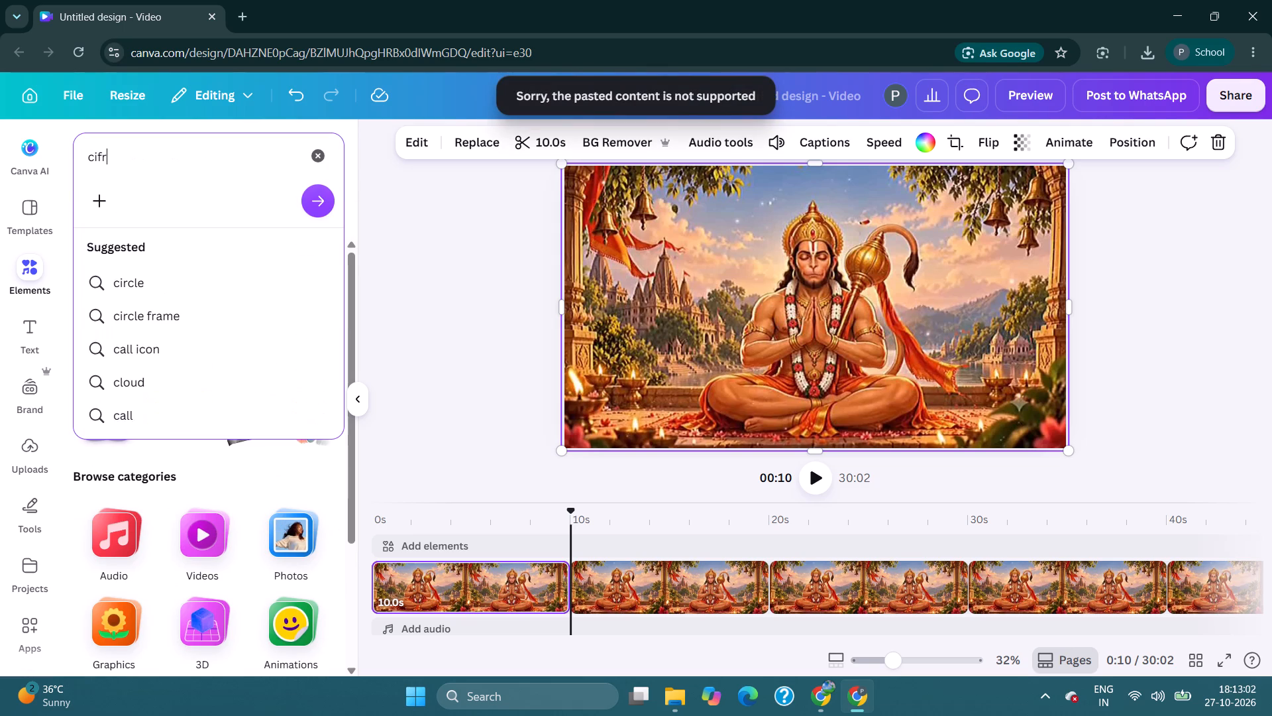
{"action": "key", "text": "BackSpace"}
{"action": "key", "text": "BackSpace"}
{"action": "key", "text": "r"}
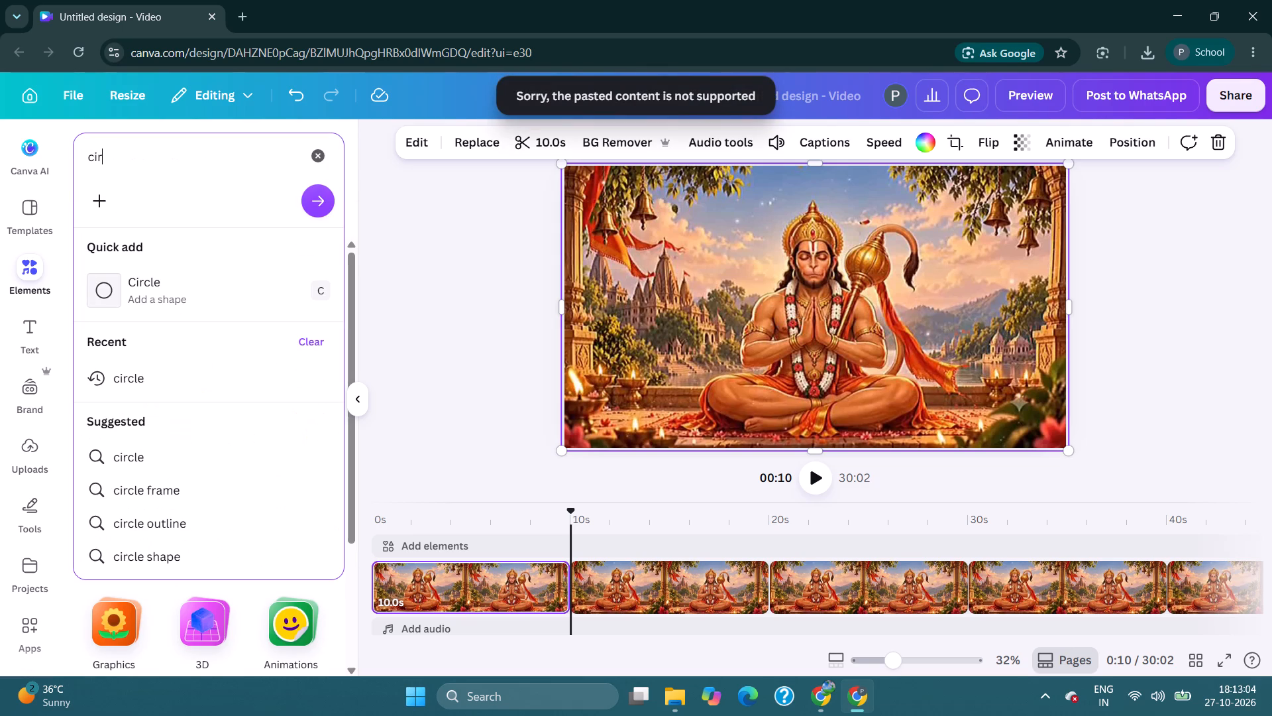
{"action": "type", "text": "cle"}
{"action": "key", "text": "Return"}
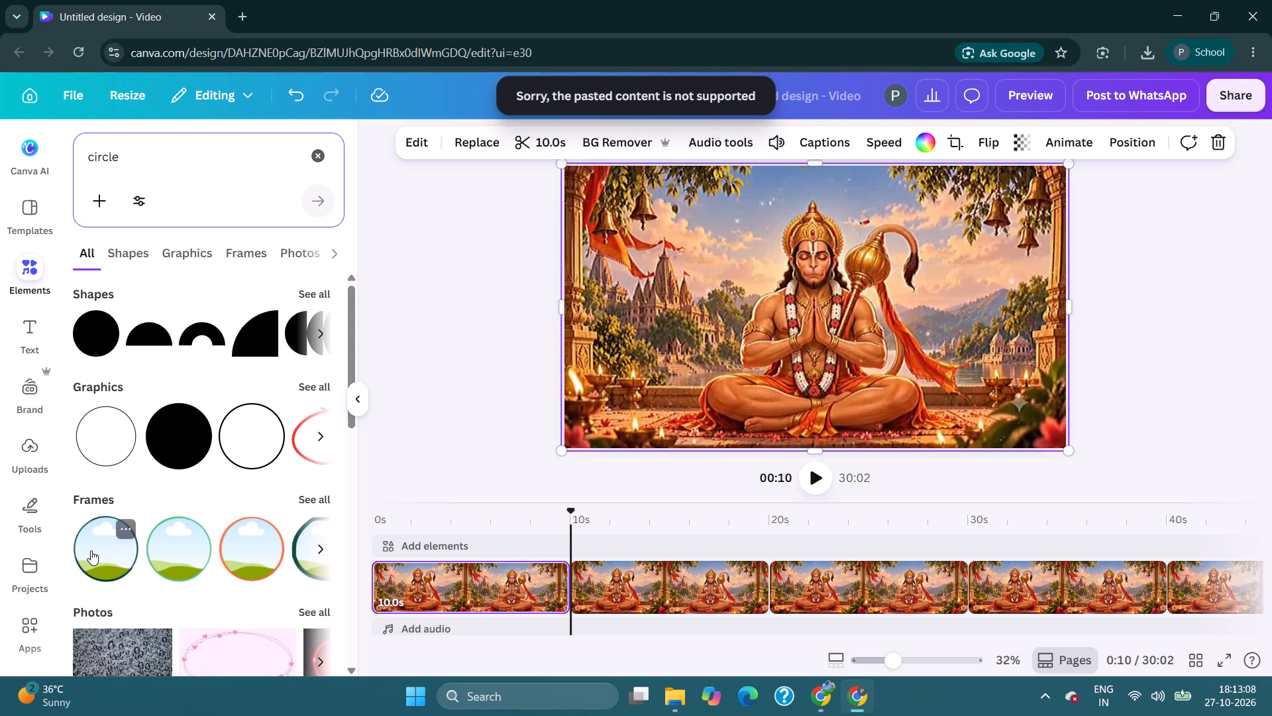
{"action": "left_click", "coordinate": [91, 550]}
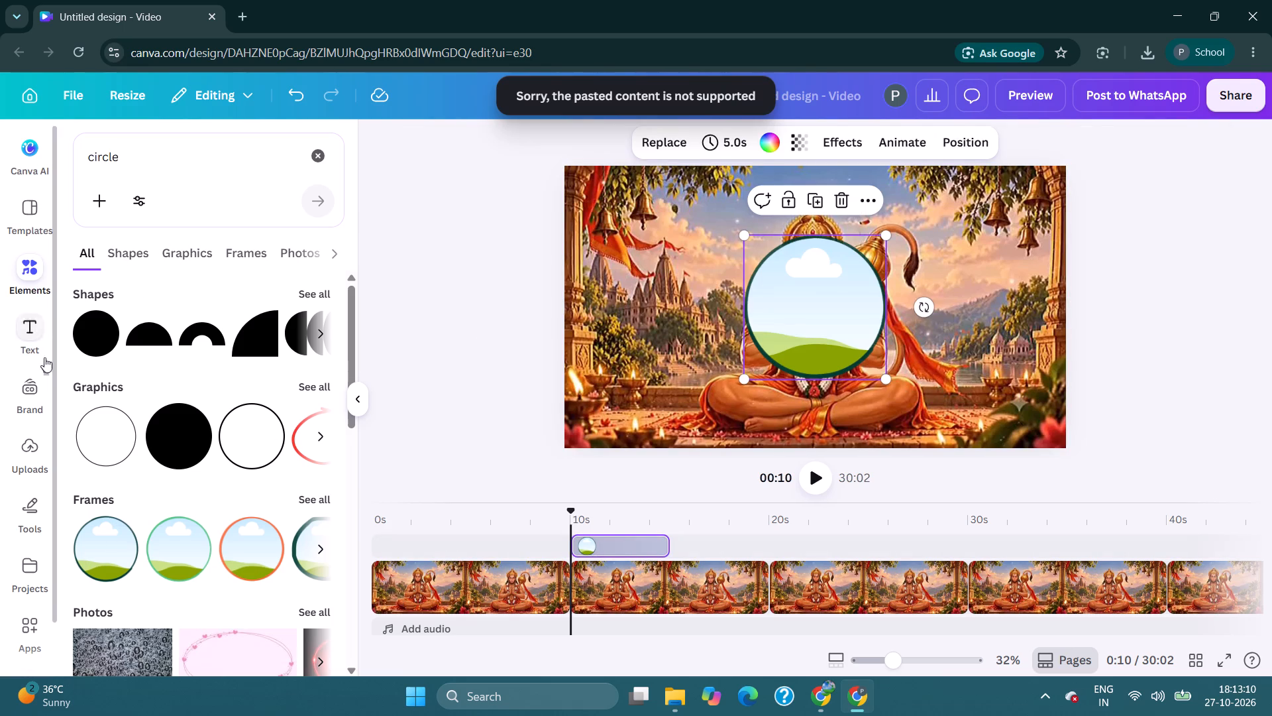
Fill the circular frame over the Hanuman video with the uploaded round Hanuman image showing the misty grey background.
{"action": "left_click", "coordinate": [22, 442]}
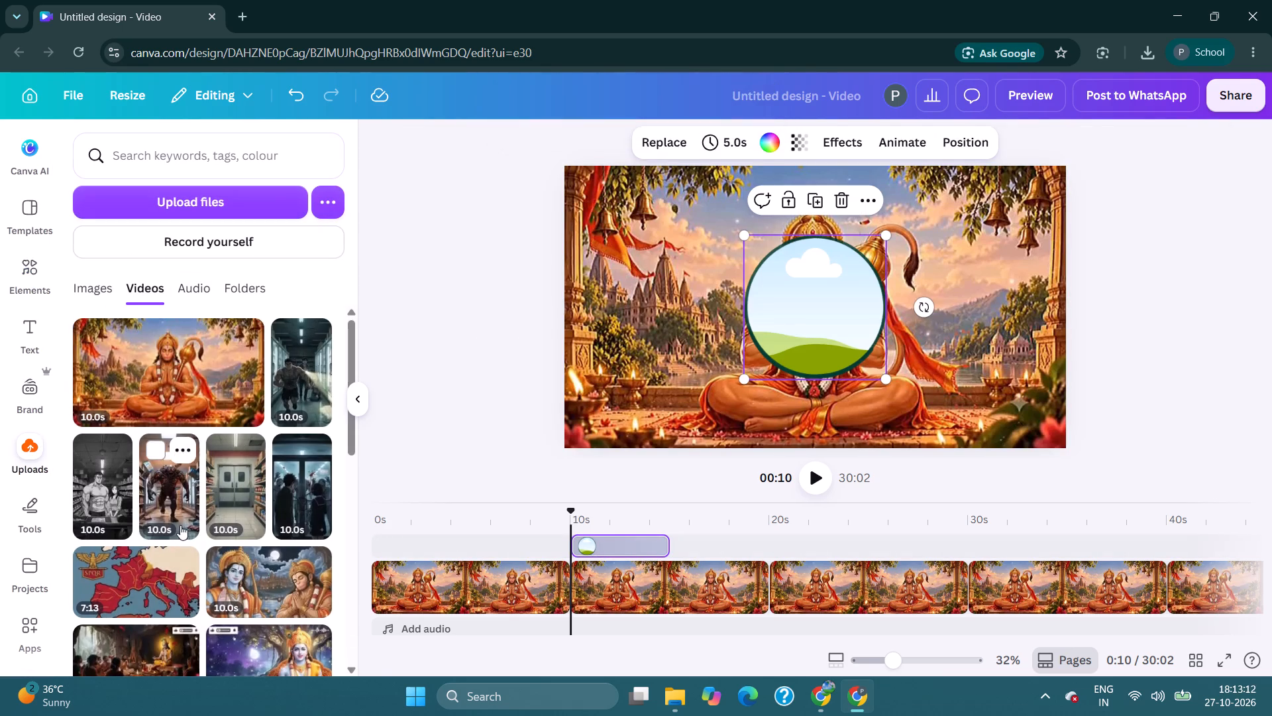
{"action": "scroll", "coordinate": [180, 525], "scroll_direction": "down", "scroll_amount": 2}
{"action": "left_click", "coordinate": [97, 276]}
{"action": "scroll", "coordinate": [208, 342], "scroll_direction": "down", "scroll_amount": 3}
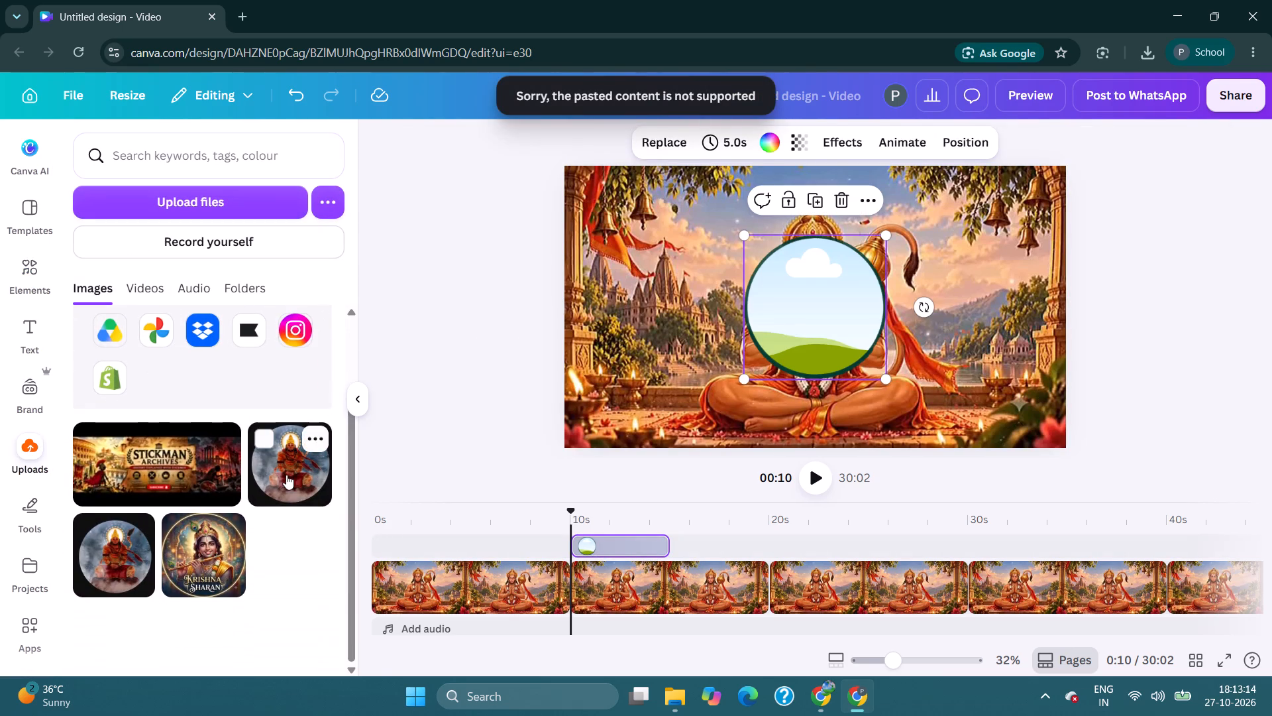
{"action": "left_click", "coordinate": [265, 481]}
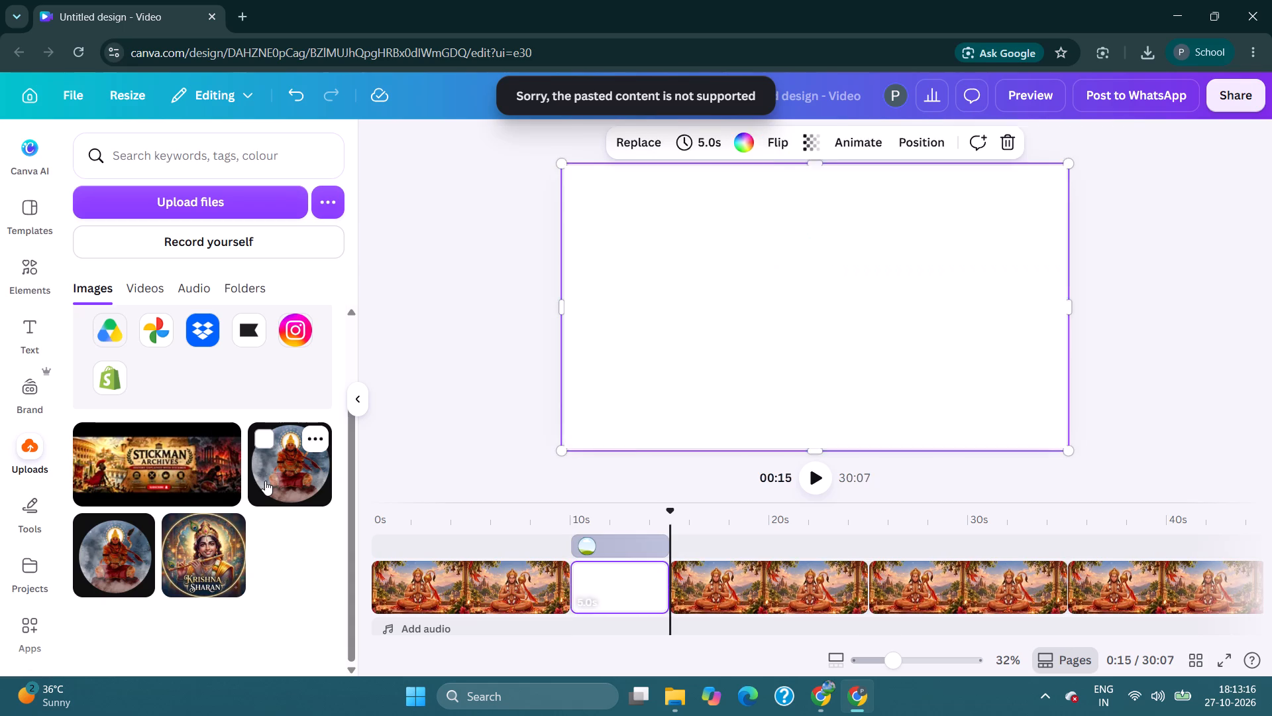
{"action": "key", "text": "ctrl+z"}
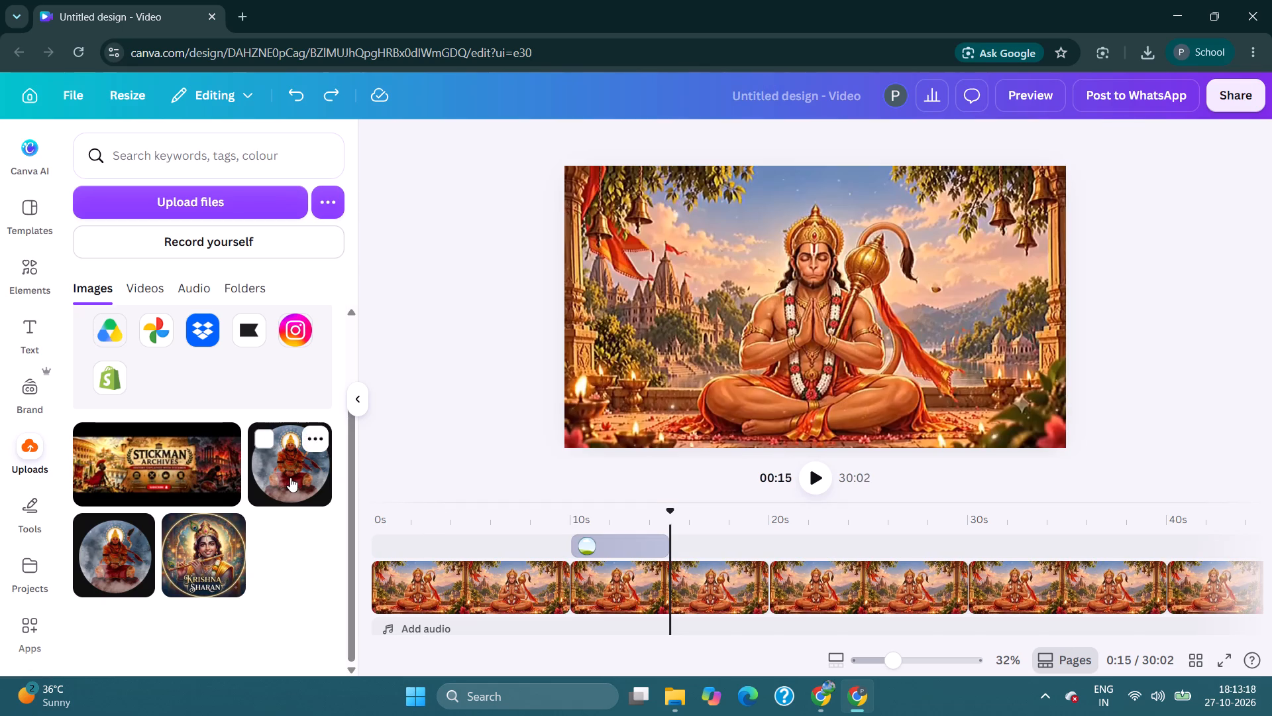
{"action": "left_click_drag", "start_coordinate": [290, 477], "coordinate": [275, 468]}
{"action": "left_click", "coordinate": [598, 547]}
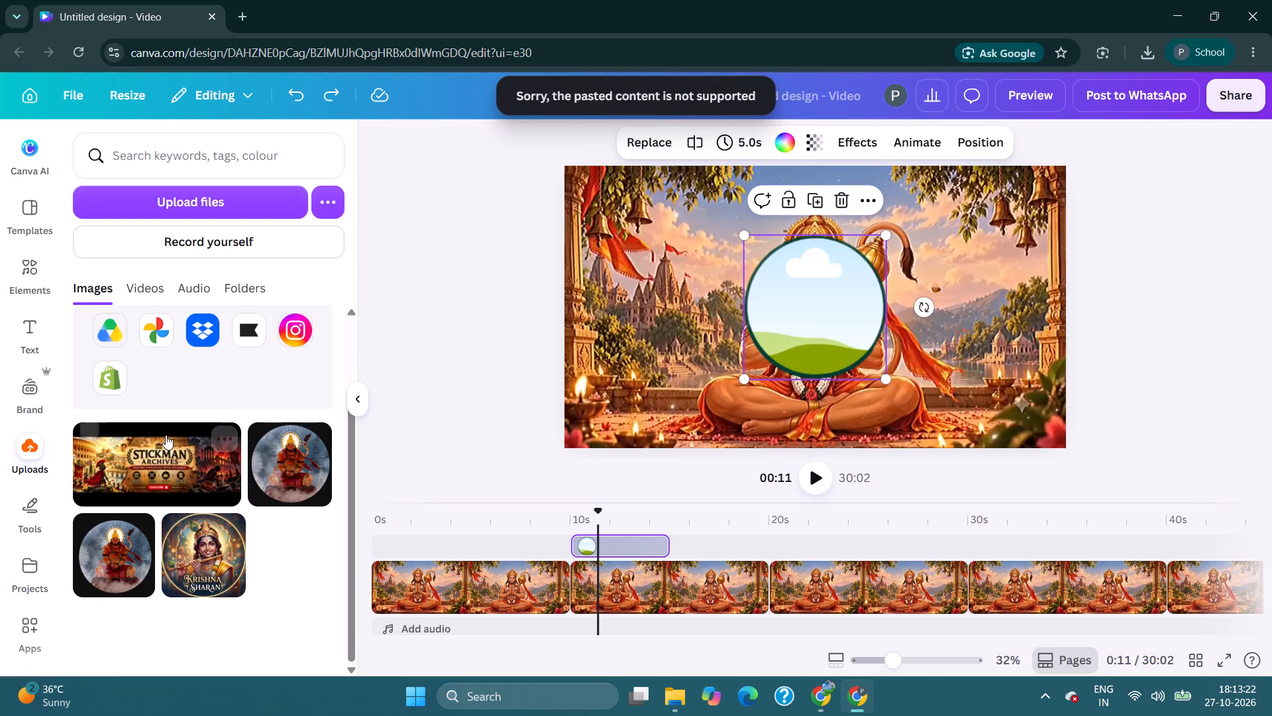
{"action": "left_click_drag", "start_coordinate": [266, 468], "coordinate": [849, 286]}
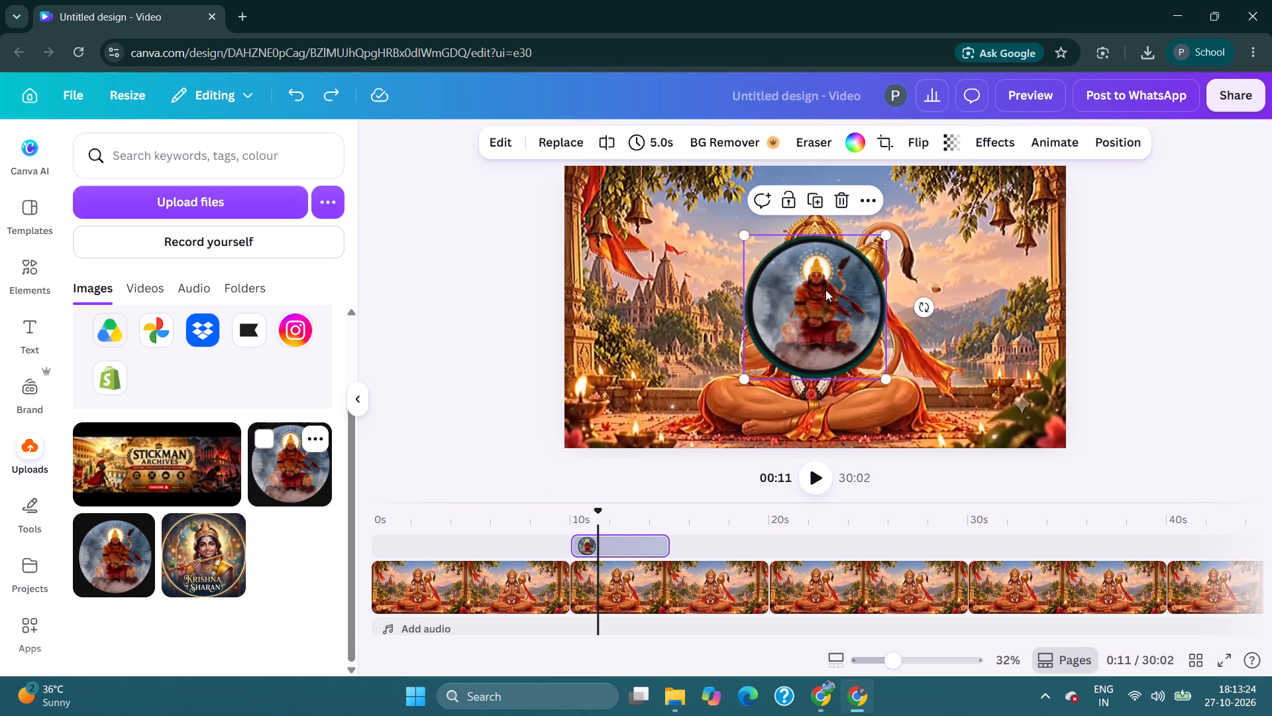
Shrink the circular Hanuman logo to a small badge and place it in the lower-right corner of the video frame.
{"action": "left_click_drag", "start_coordinate": [749, 234], "coordinate": [838, 341]}
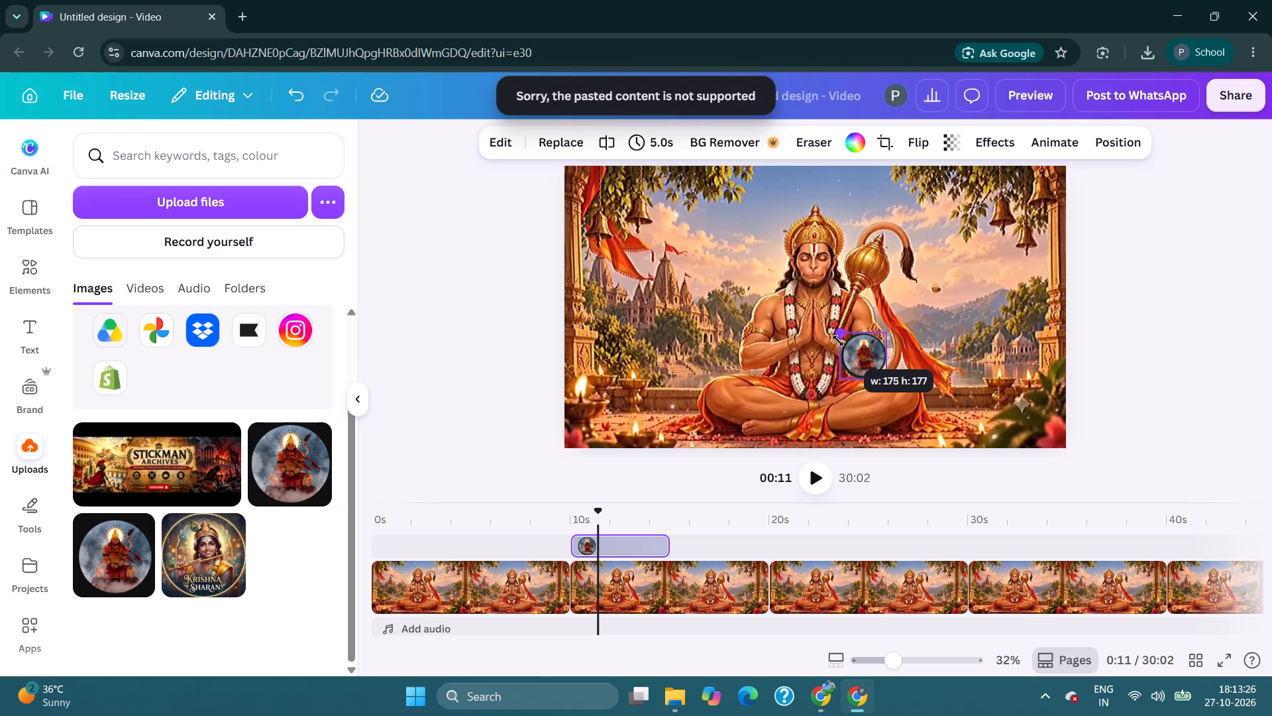
{"action": "left_click_drag", "start_coordinate": [838, 341], "coordinate": [841, 343]}
{"action": "left_click_drag", "start_coordinate": [847, 338], "coordinate": [851, 344]}
{"action": "left_click_drag", "start_coordinate": [859, 359], "coordinate": [1020, 400]}
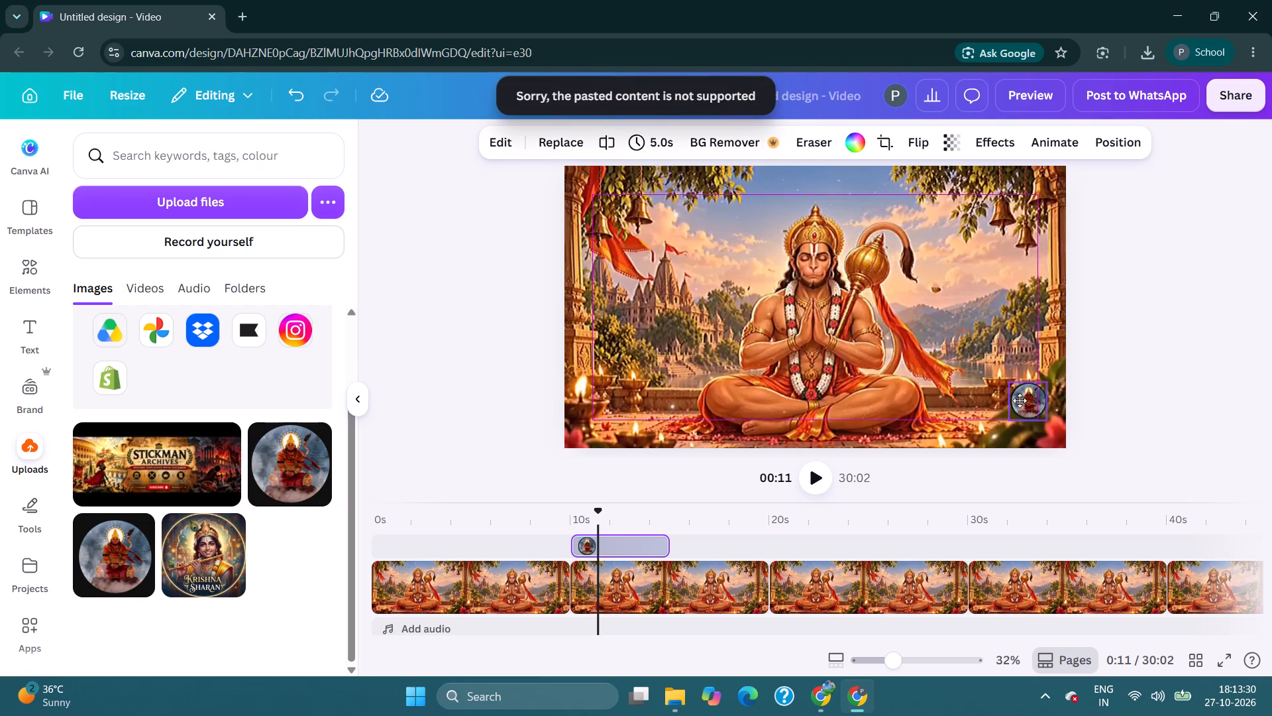
{"action": "left_click_drag", "start_coordinate": [1020, 400], "coordinate": [1017, 401]}
{"action": "left_click", "coordinate": [1114, 428]}
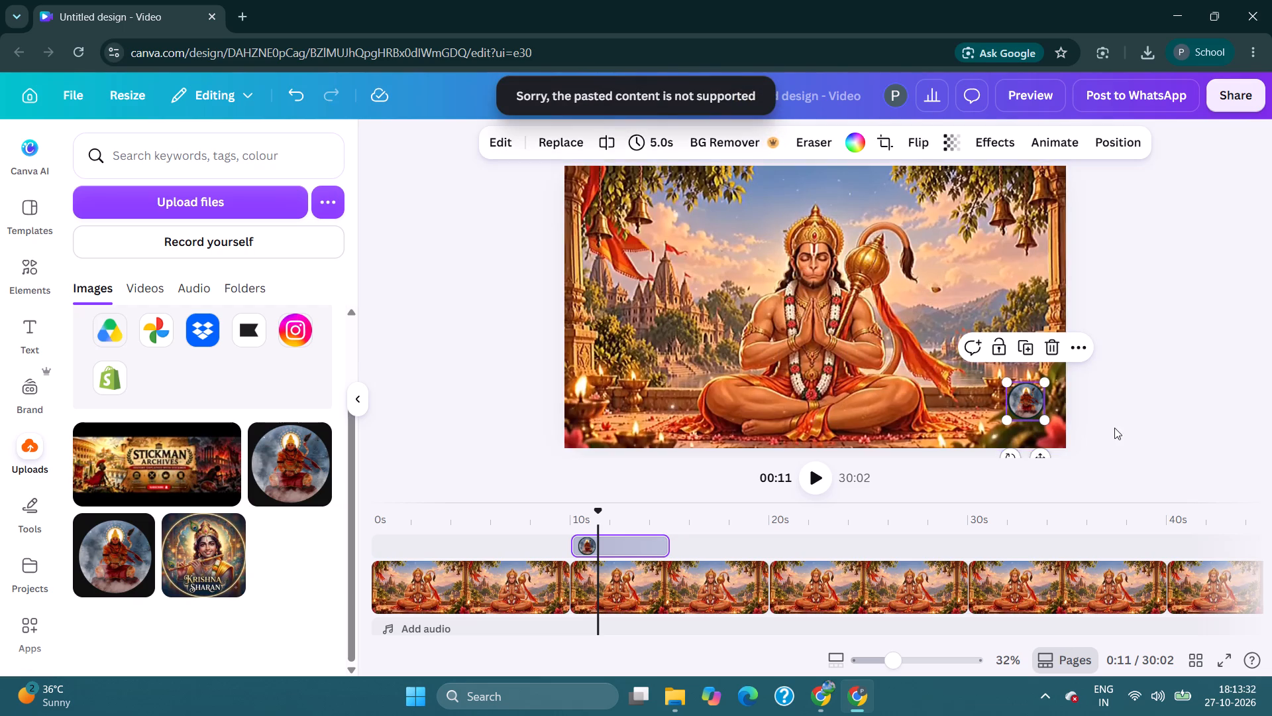
Move the logo's 5-second clip on the timeline so that it starts at 0s.
{"action": "left_click_drag", "start_coordinate": [649, 542], "coordinate": [541, 533]}
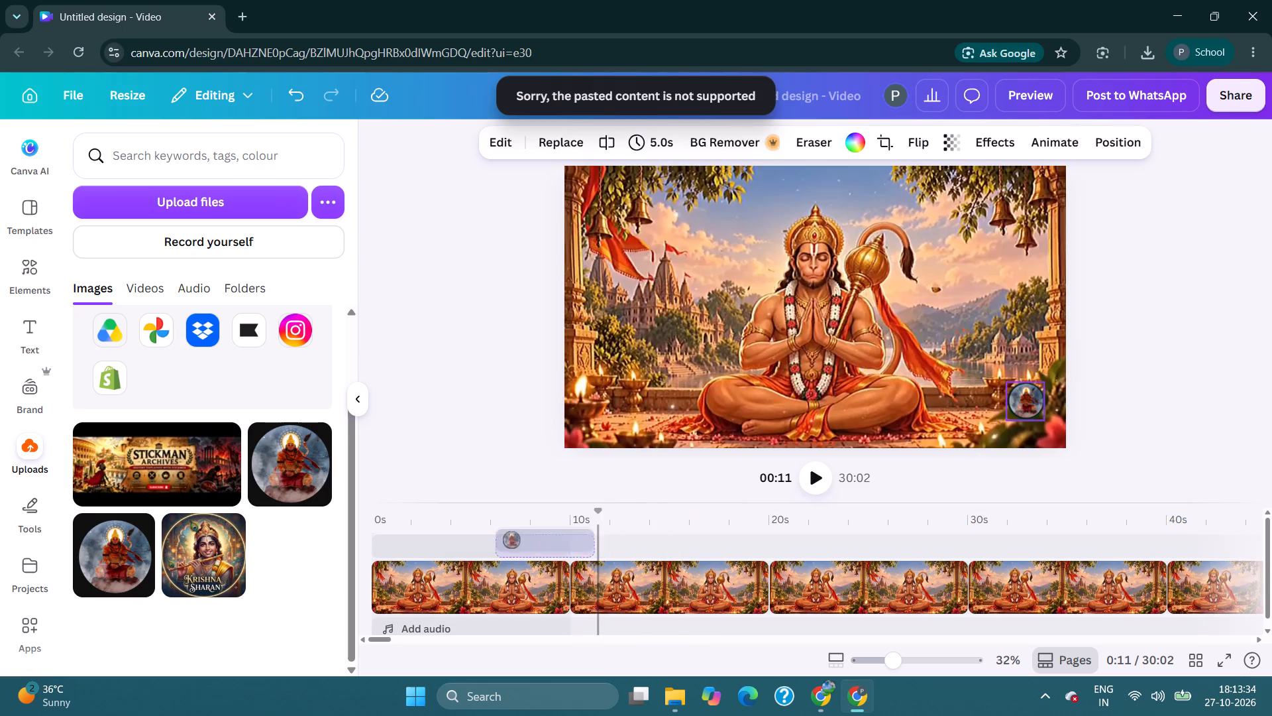
{"action": "left_click_drag", "start_coordinate": [541, 533], "coordinate": [451, 536]}
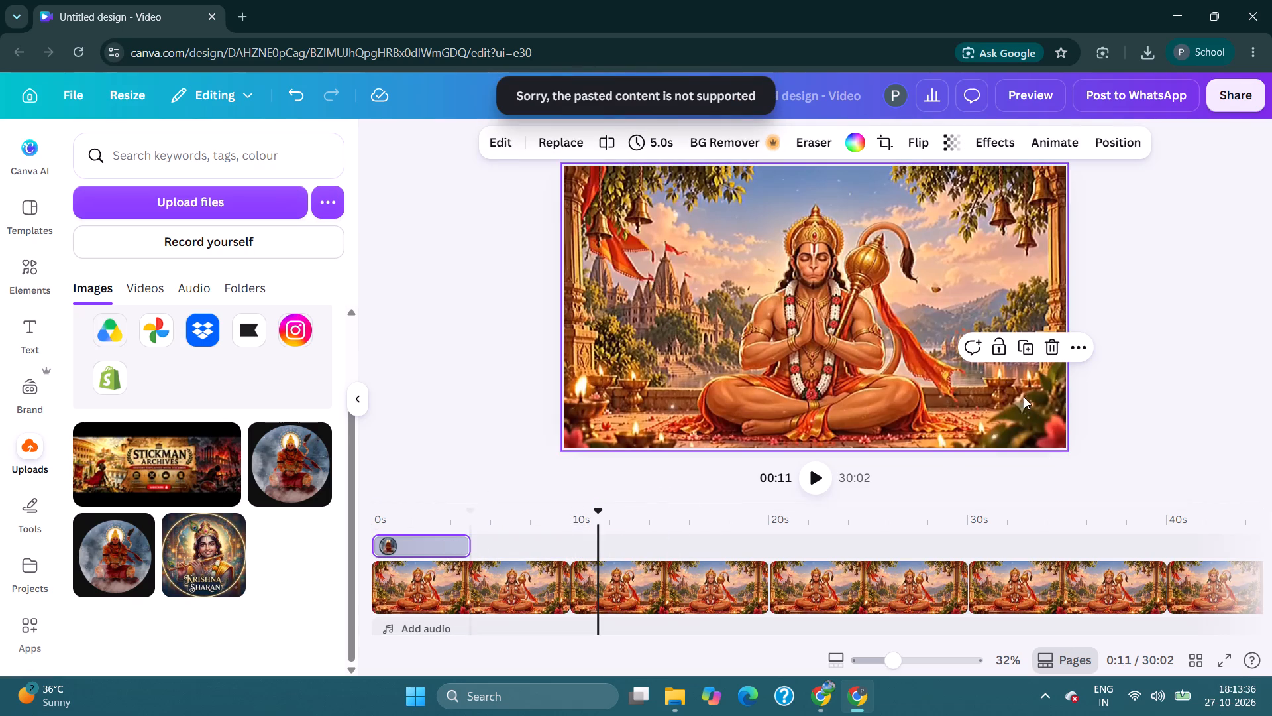
Reduce the circular logo slightly further, keeping it in the lower-right corner of the video frame.
{"action": "left_click", "coordinate": [413, 543]}
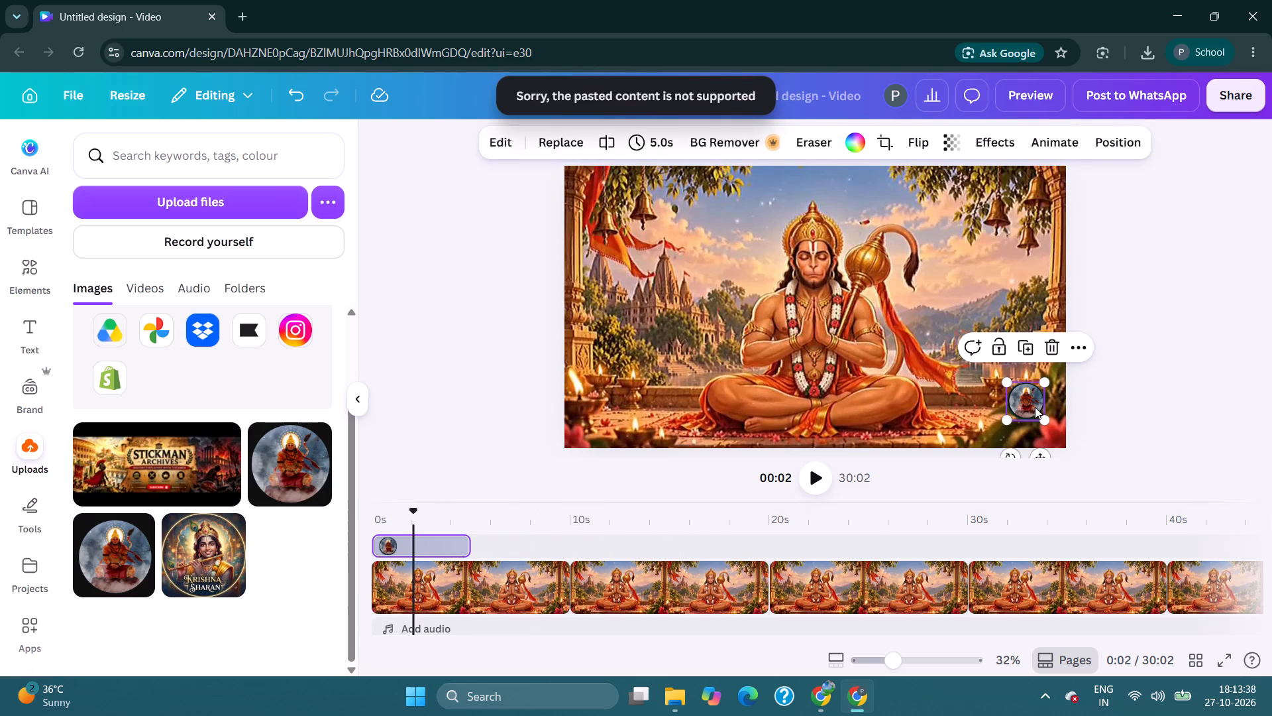
{"action": "left_click_drag", "start_coordinate": [1045, 385], "coordinate": [1039, 390]}
{"action": "left_click", "coordinate": [1023, 411]}
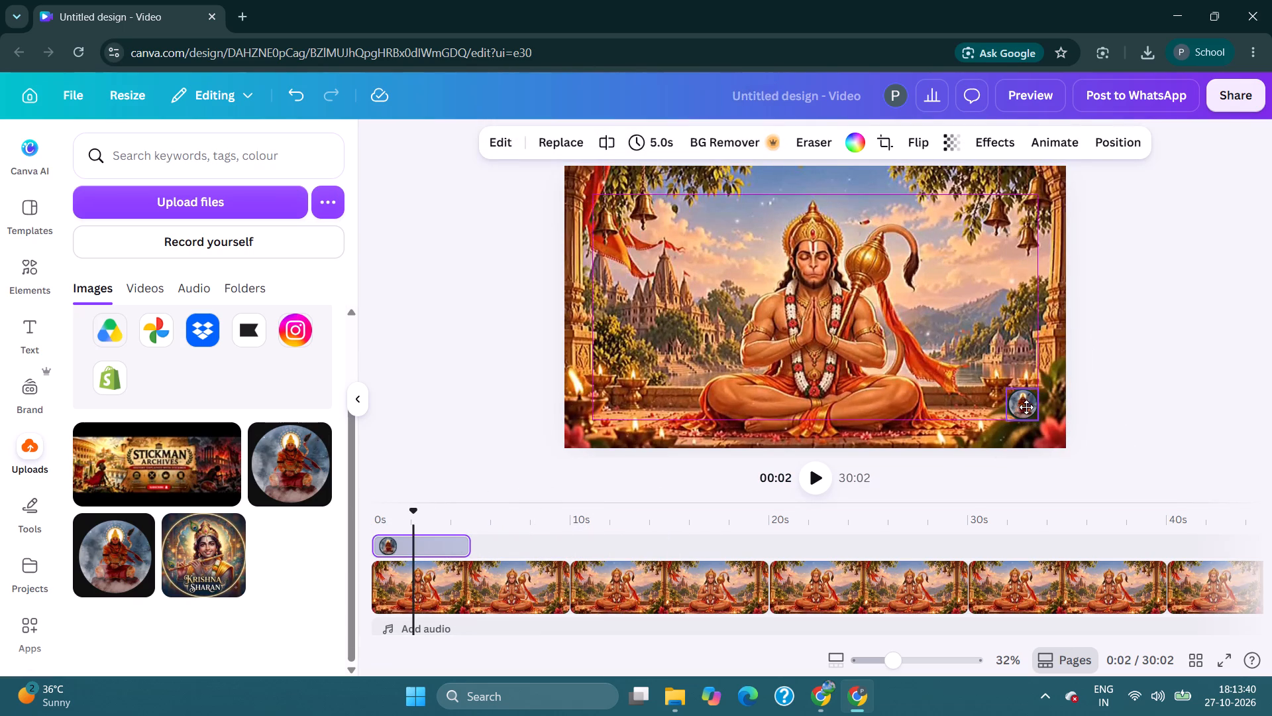
{"action": "left_click", "coordinate": [1102, 419]}
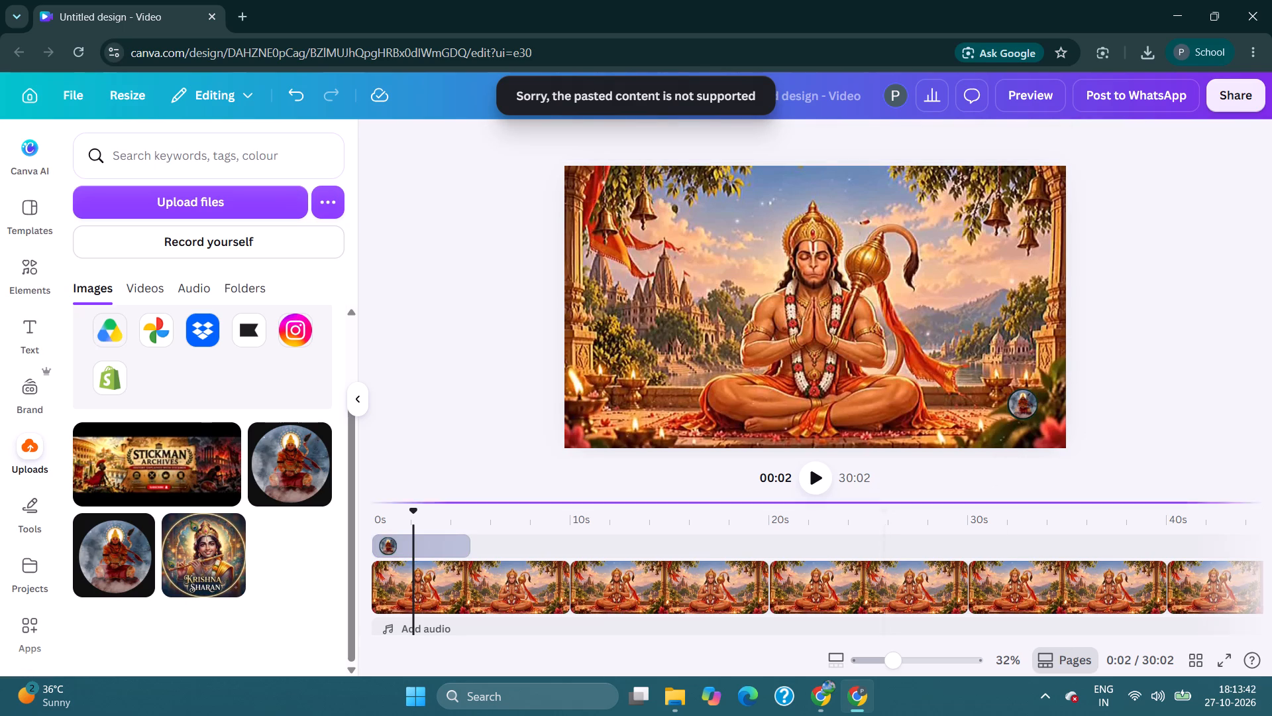
Select the circular logo's clip at the start of the timeline.
{"action": "left_click", "coordinate": [431, 550]}
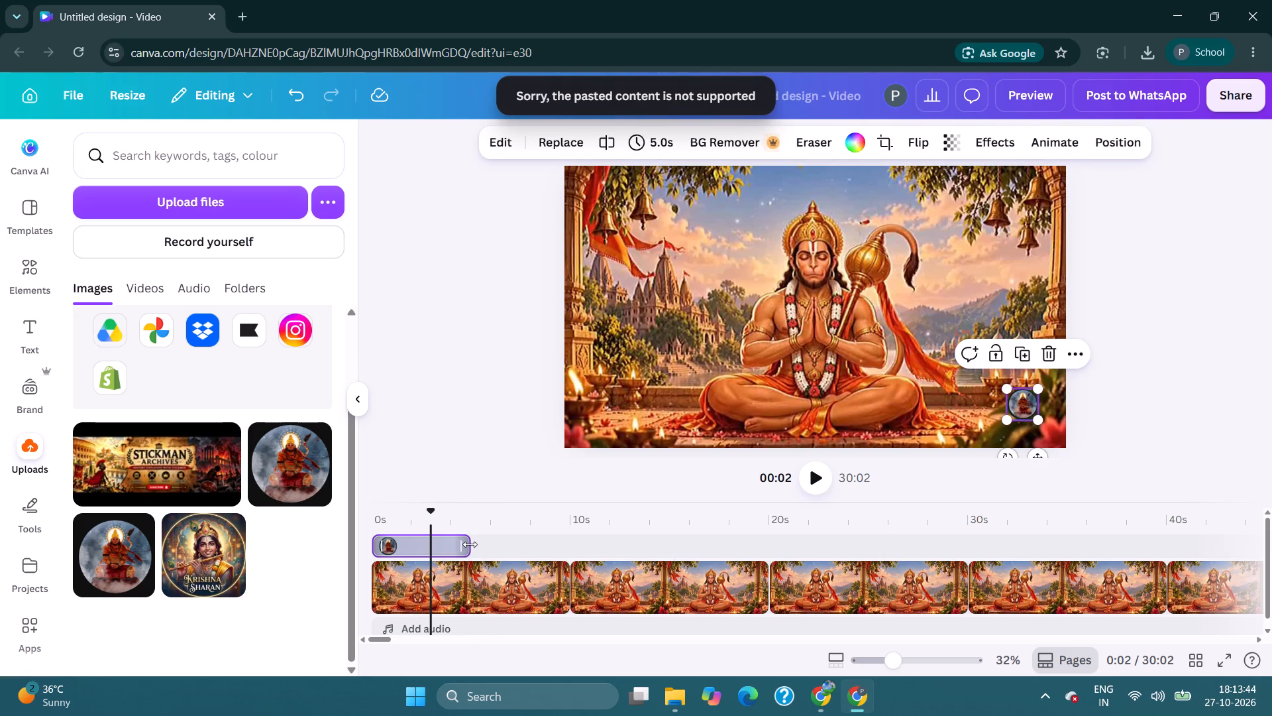
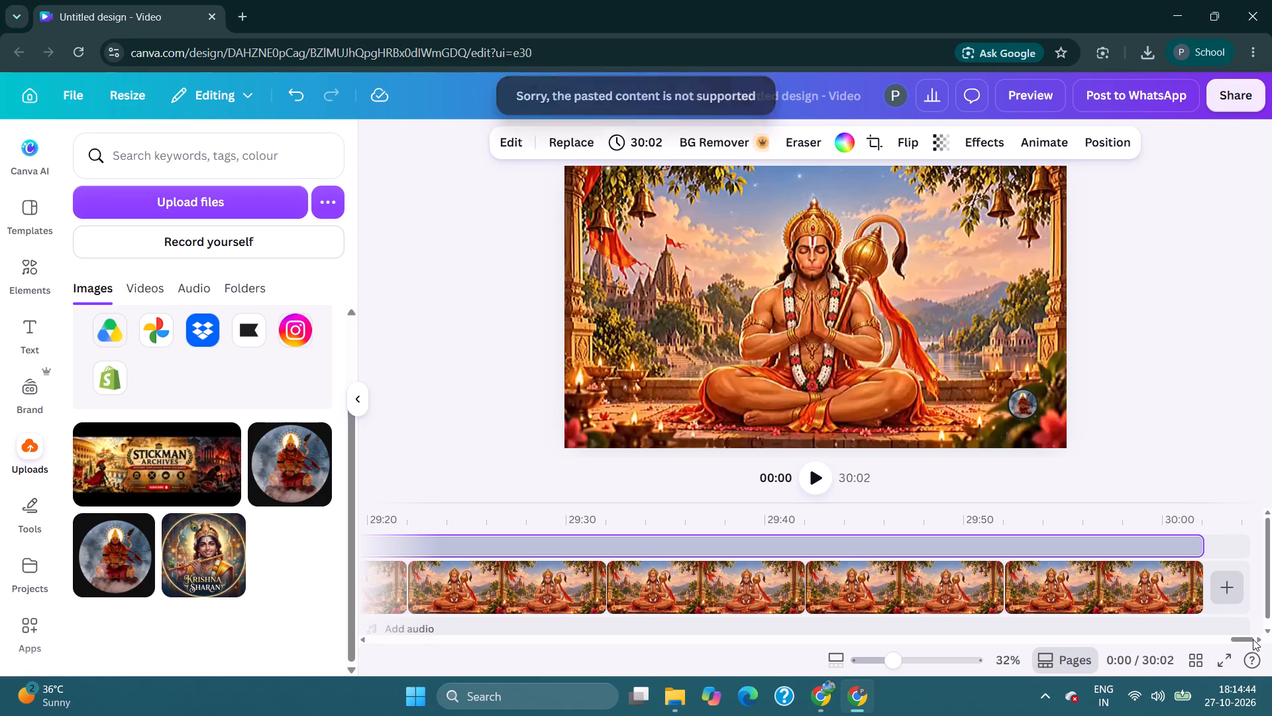
Upload the audio files 1.mp3 and 2.mp3 from the Downloads folder to the audio uploads.
{"action": "left_click_drag", "start_coordinate": [1240, 641], "coordinate": [599, 585]}
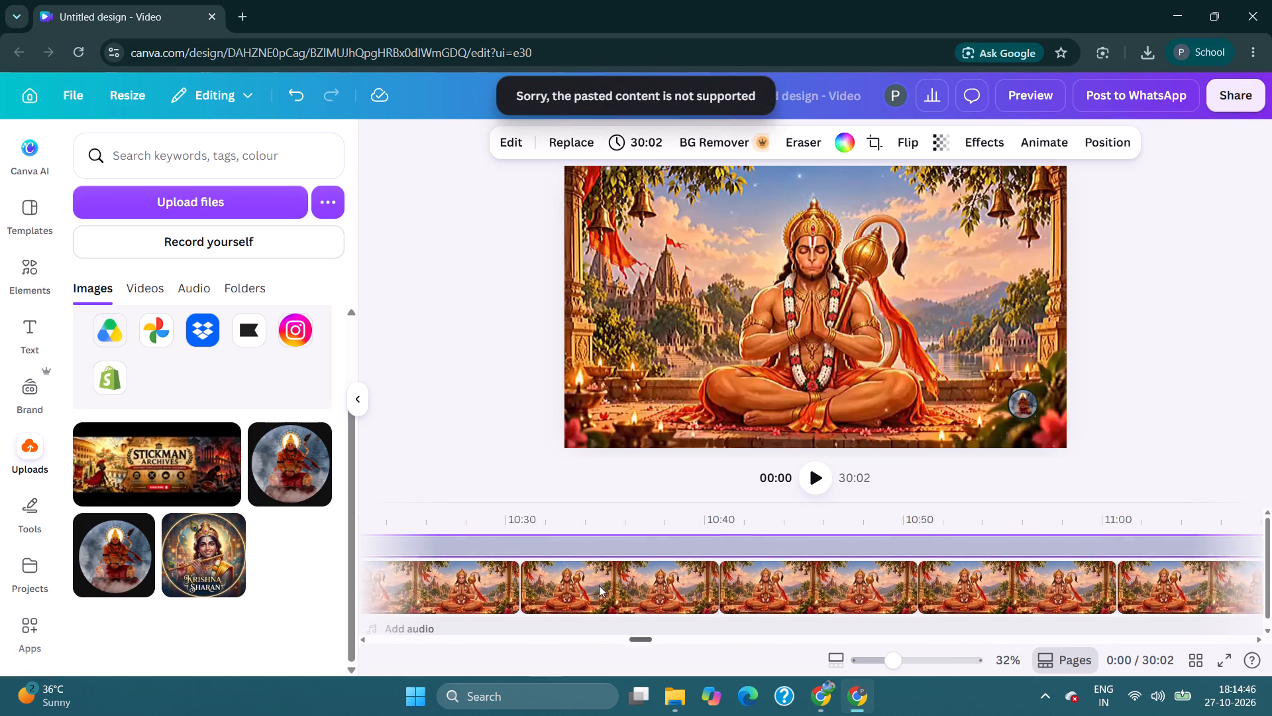
{"action": "left_click_drag", "start_coordinate": [599, 585], "coordinate": [348, 560]}
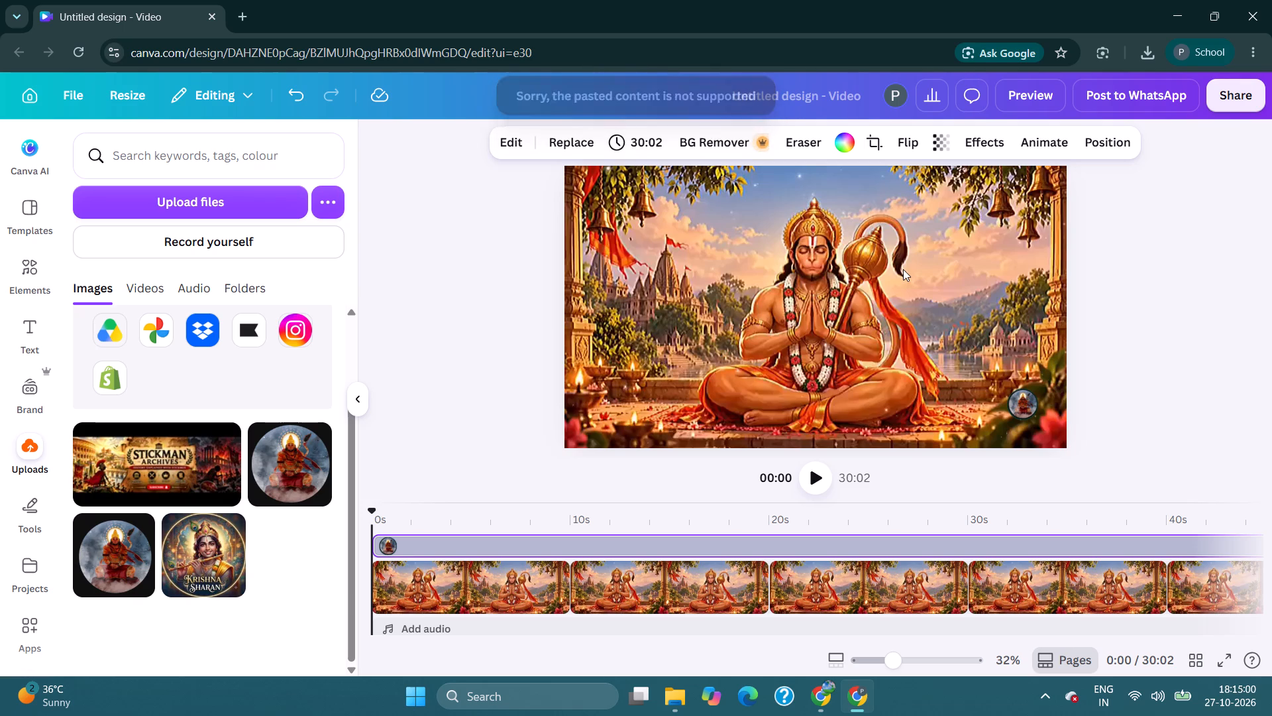
{"action": "left_click", "coordinate": [180, 284]}
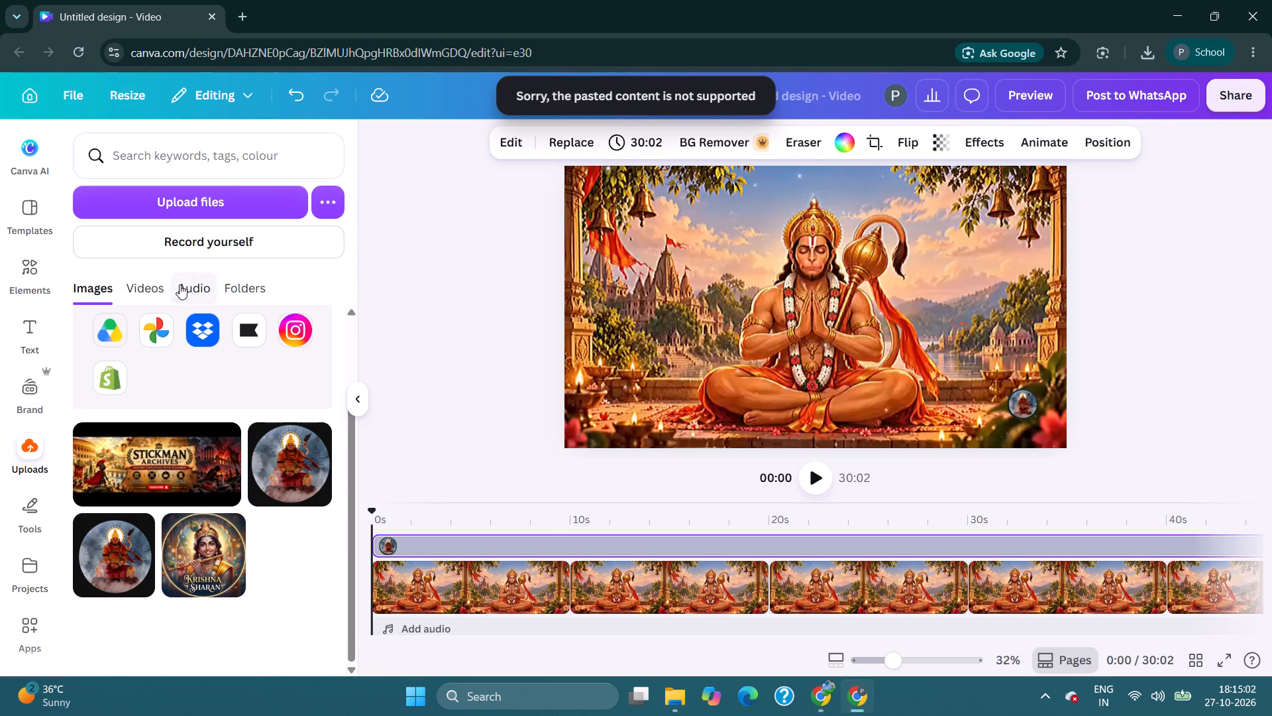
{"action": "left_click", "coordinate": [174, 204]}
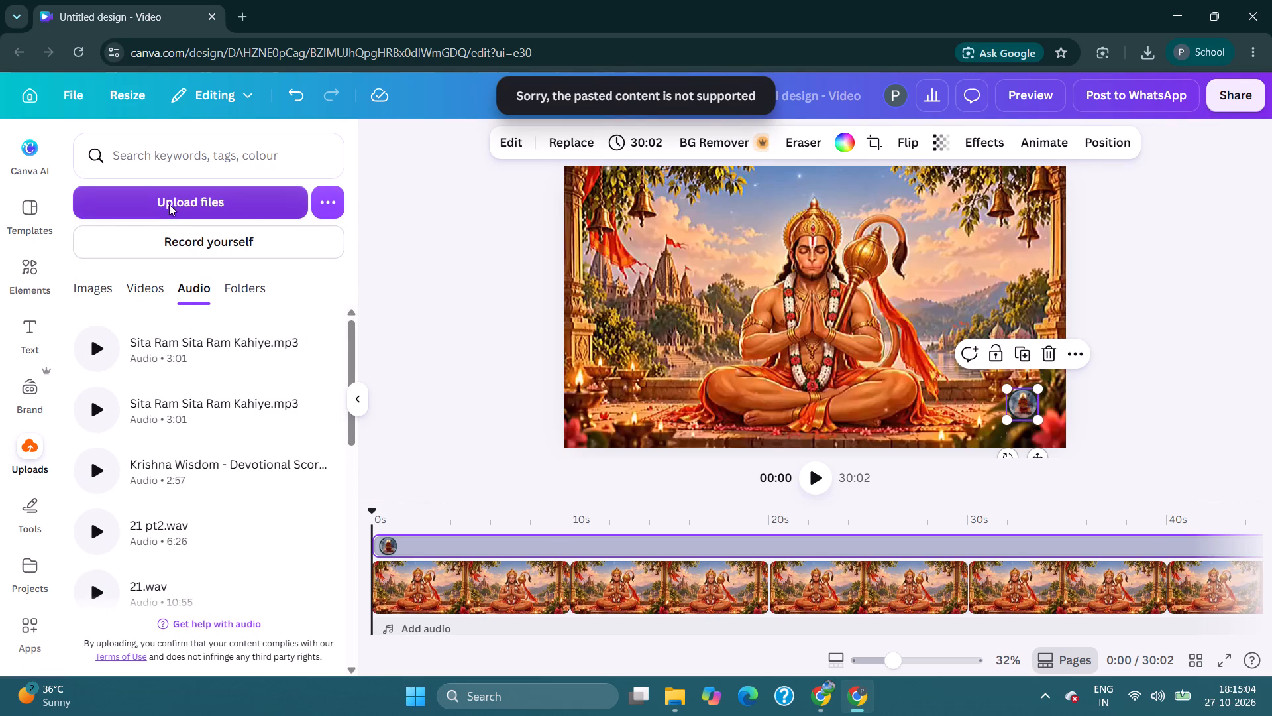
{"action": "scroll", "coordinate": [555, 365], "scroll_direction": "down", "scroll_amount": 2}
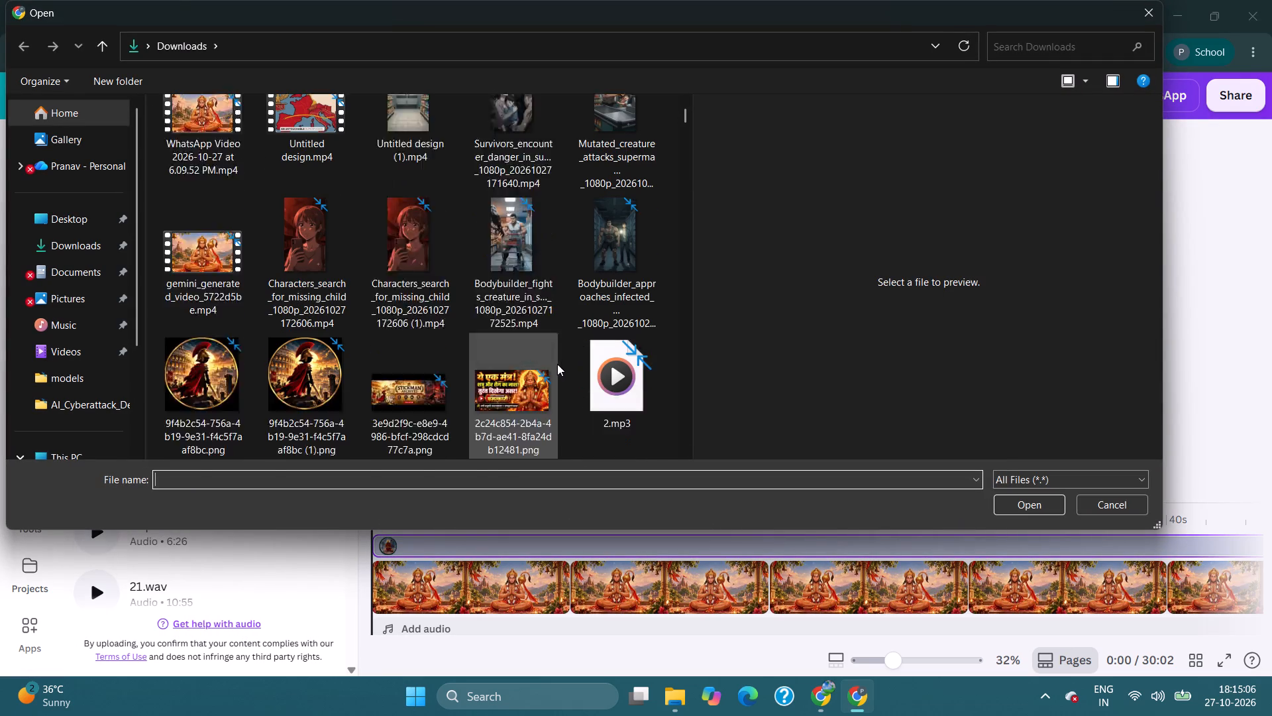
{"action": "scroll", "coordinate": [557, 364], "scroll_direction": "down", "scroll_amount": 1}
{"action": "scroll", "coordinate": [560, 286], "scroll_direction": "up", "scroll_amount": 1}
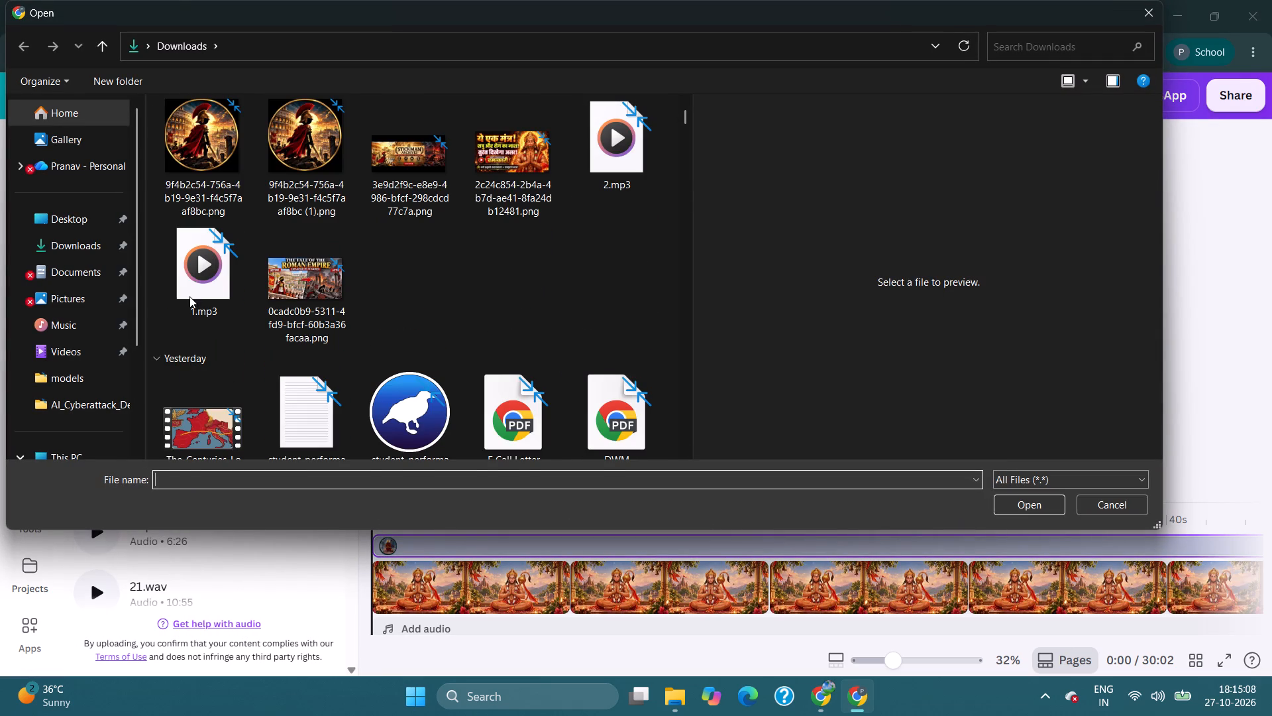
{"action": "left_click", "coordinate": [189, 296], "text": "ctrl"}
{"action": "left_click", "coordinate": [593, 142], "text": "ctrl"}
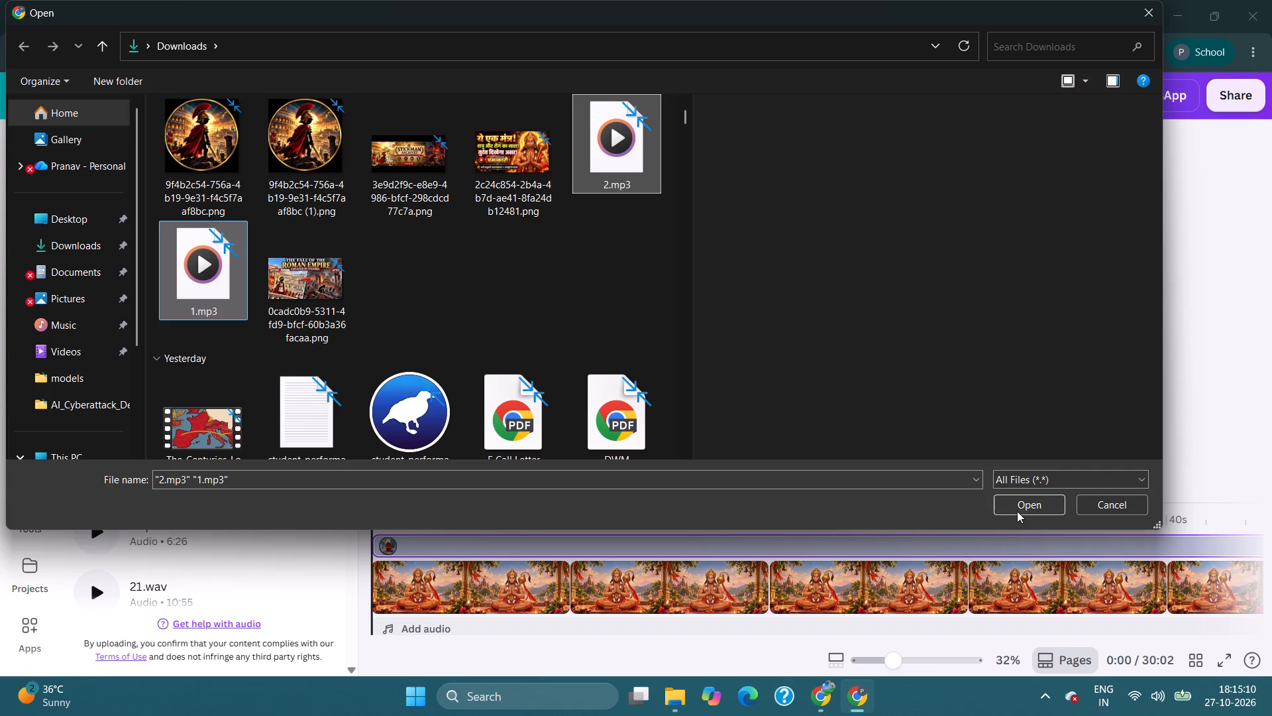
{"action": "left_click", "coordinate": [1017, 511]}
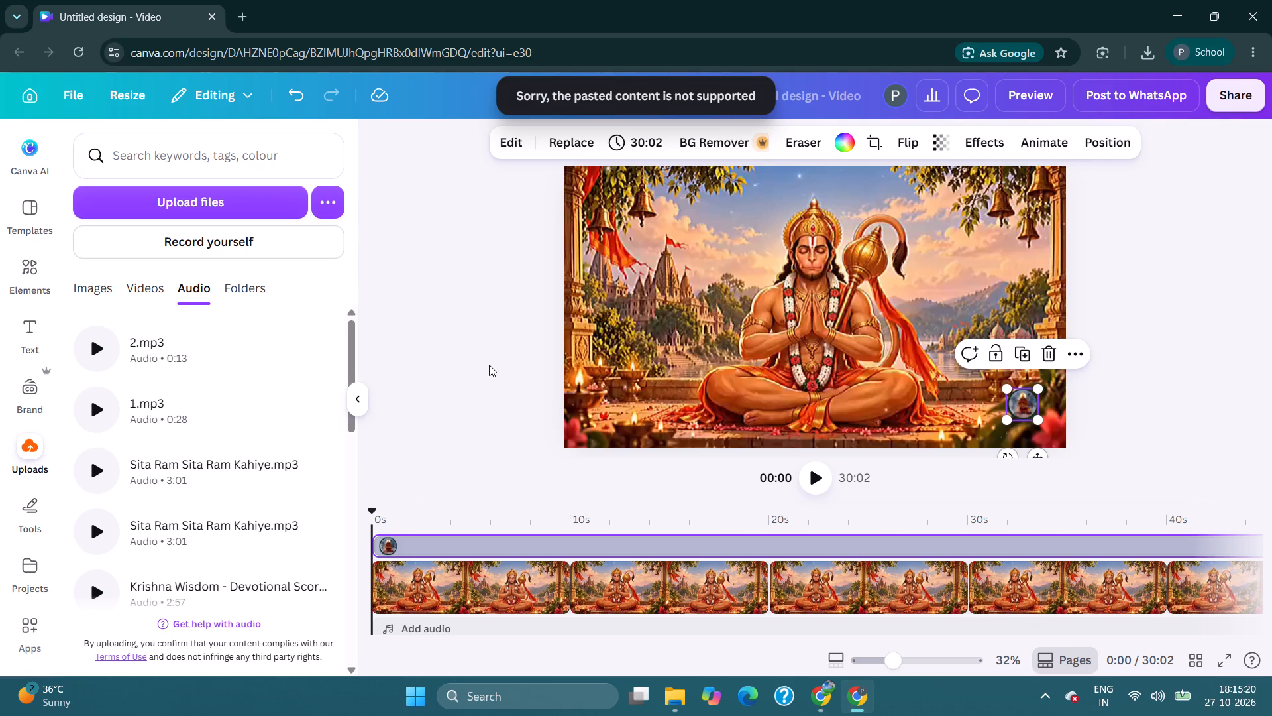
Add the uploaded 1.mp3 and 2.mp3 to the video's timeline as audio tracks.
{"action": "left_click", "coordinate": [170, 424]}
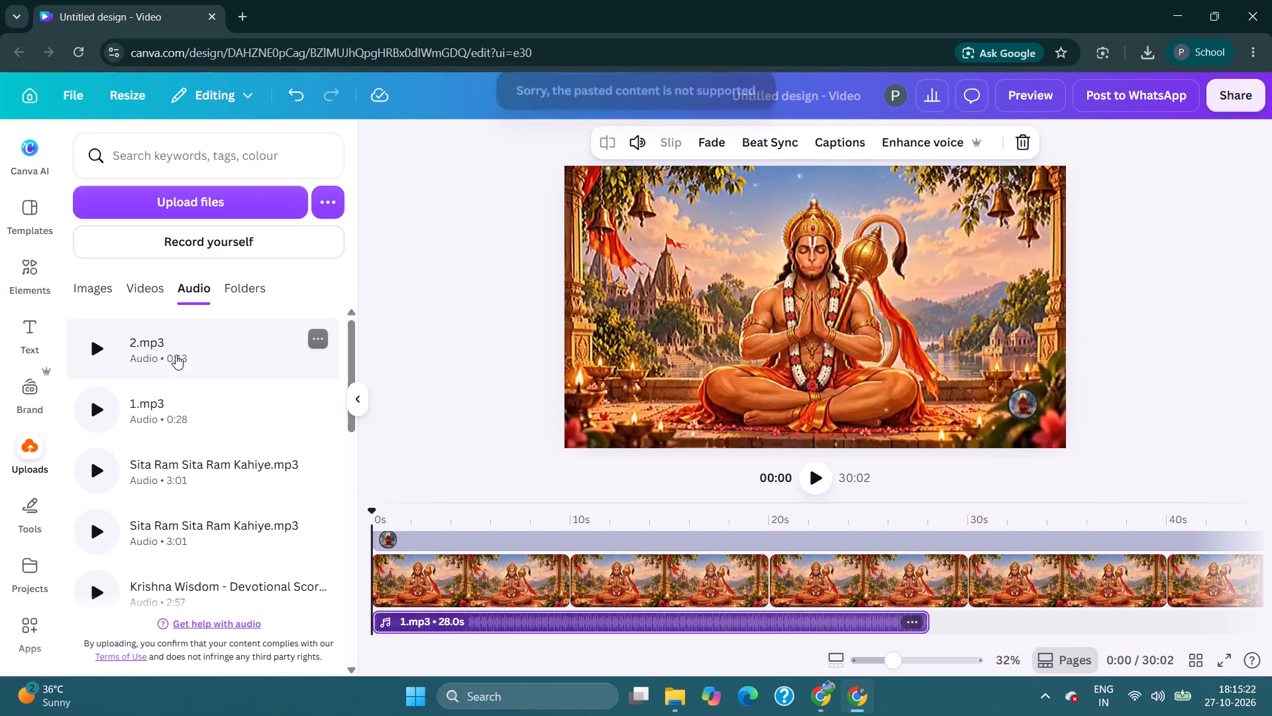
{"action": "left_click", "coordinate": [176, 355]}
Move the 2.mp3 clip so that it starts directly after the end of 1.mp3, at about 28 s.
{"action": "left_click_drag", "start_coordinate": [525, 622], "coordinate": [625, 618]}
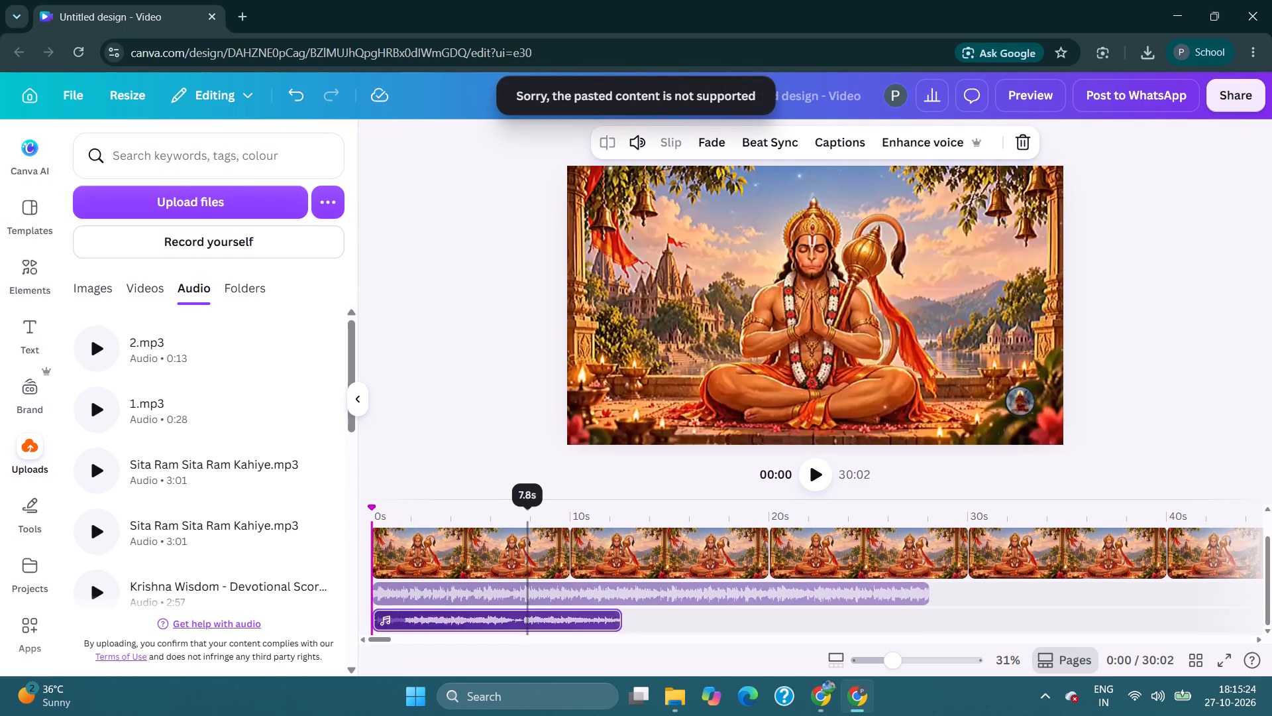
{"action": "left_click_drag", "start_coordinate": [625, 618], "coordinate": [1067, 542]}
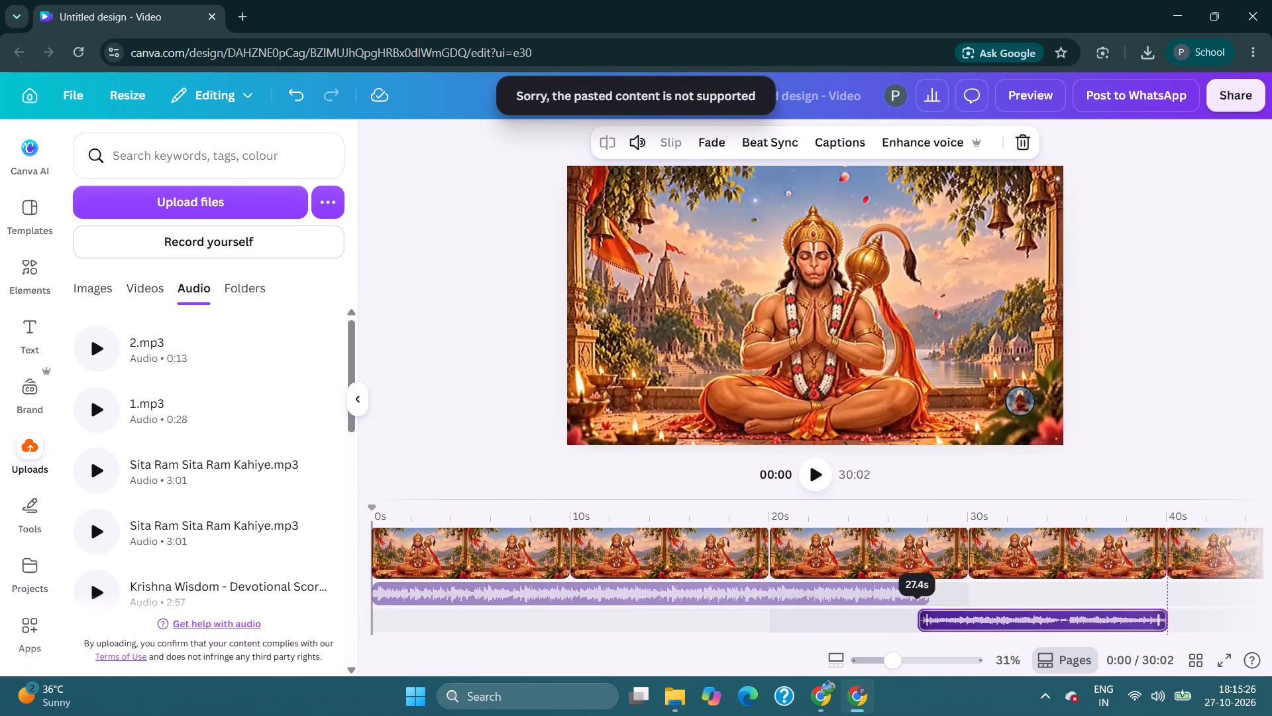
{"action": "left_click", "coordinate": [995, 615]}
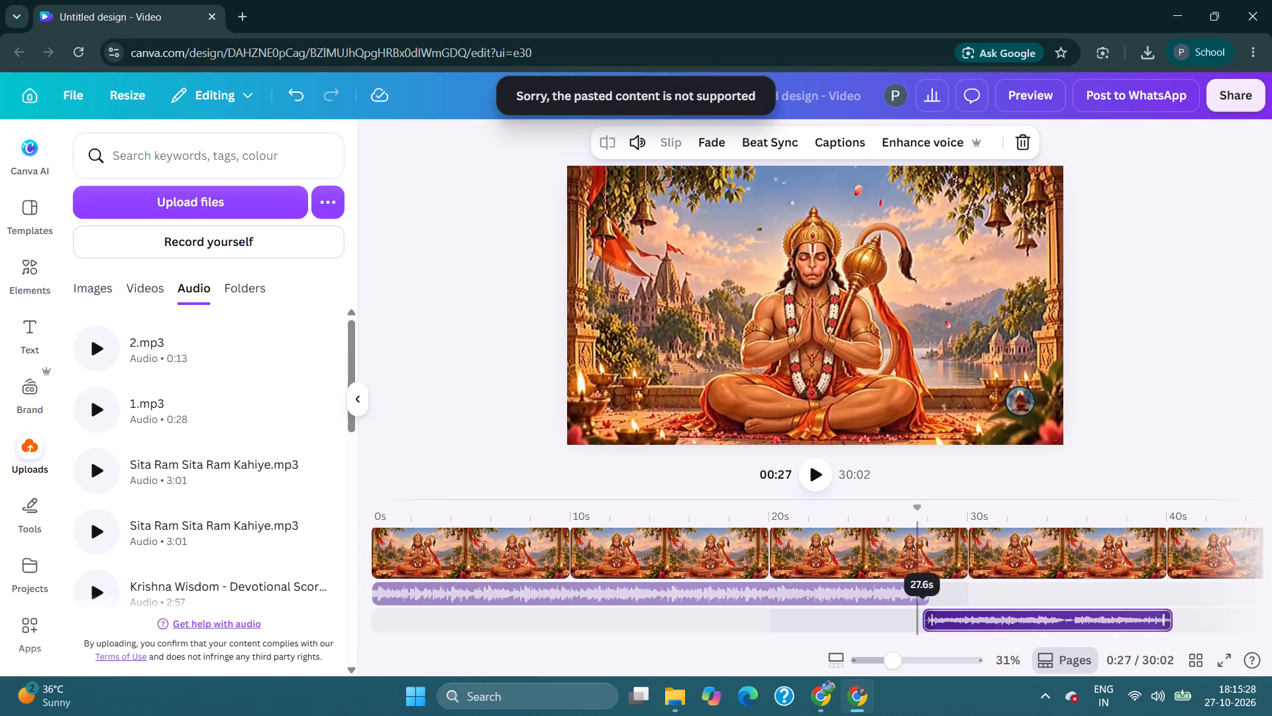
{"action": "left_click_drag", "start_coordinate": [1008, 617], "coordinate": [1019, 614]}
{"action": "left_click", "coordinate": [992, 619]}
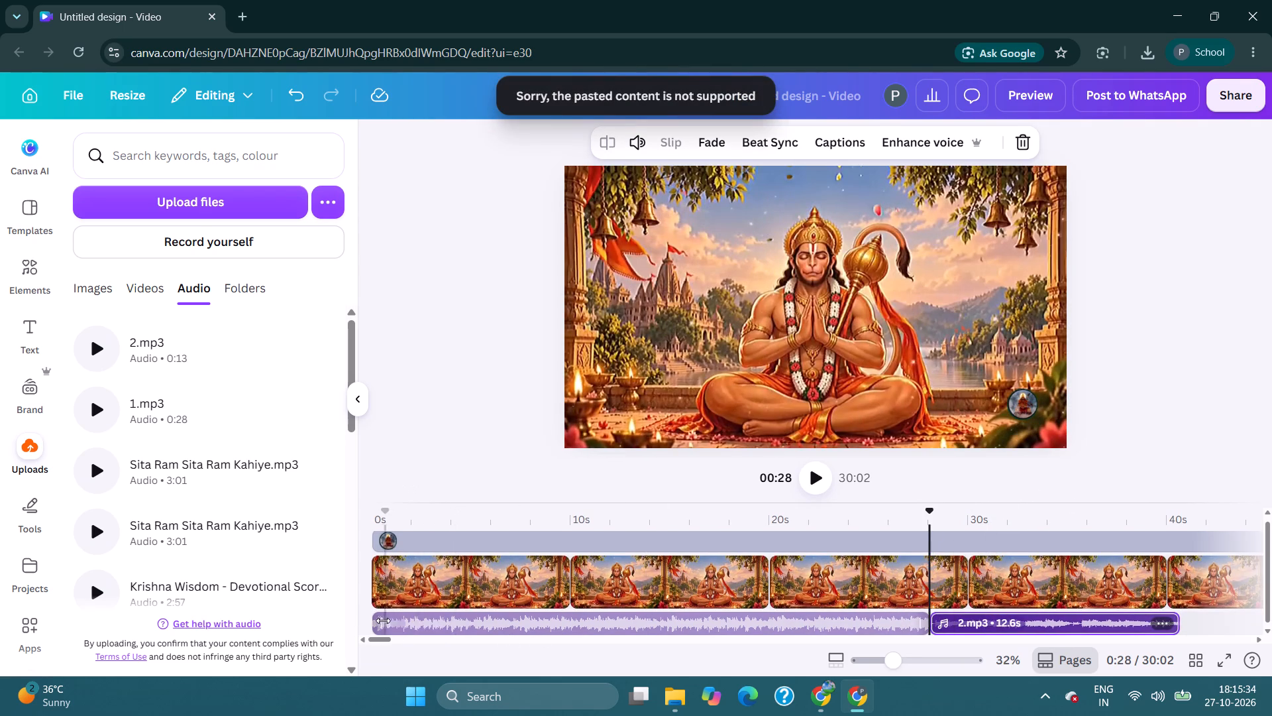
Reorder the audio so that 2.mp3 starts at 0s and 1.mp3 follows directly after it.
{"action": "left_click_drag", "start_coordinate": [1036, 624], "coordinate": [642, 613]}
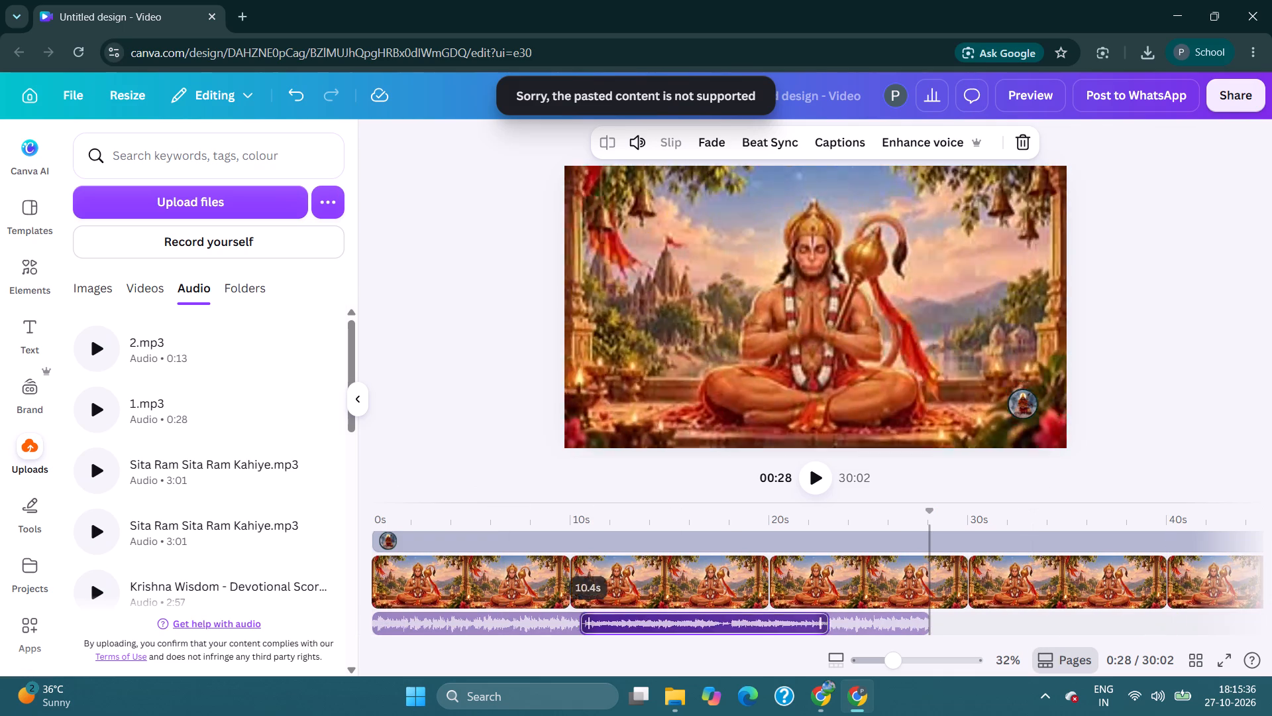
{"action": "left_click_drag", "start_coordinate": [642, 613], "coordinate": [391, 584]}
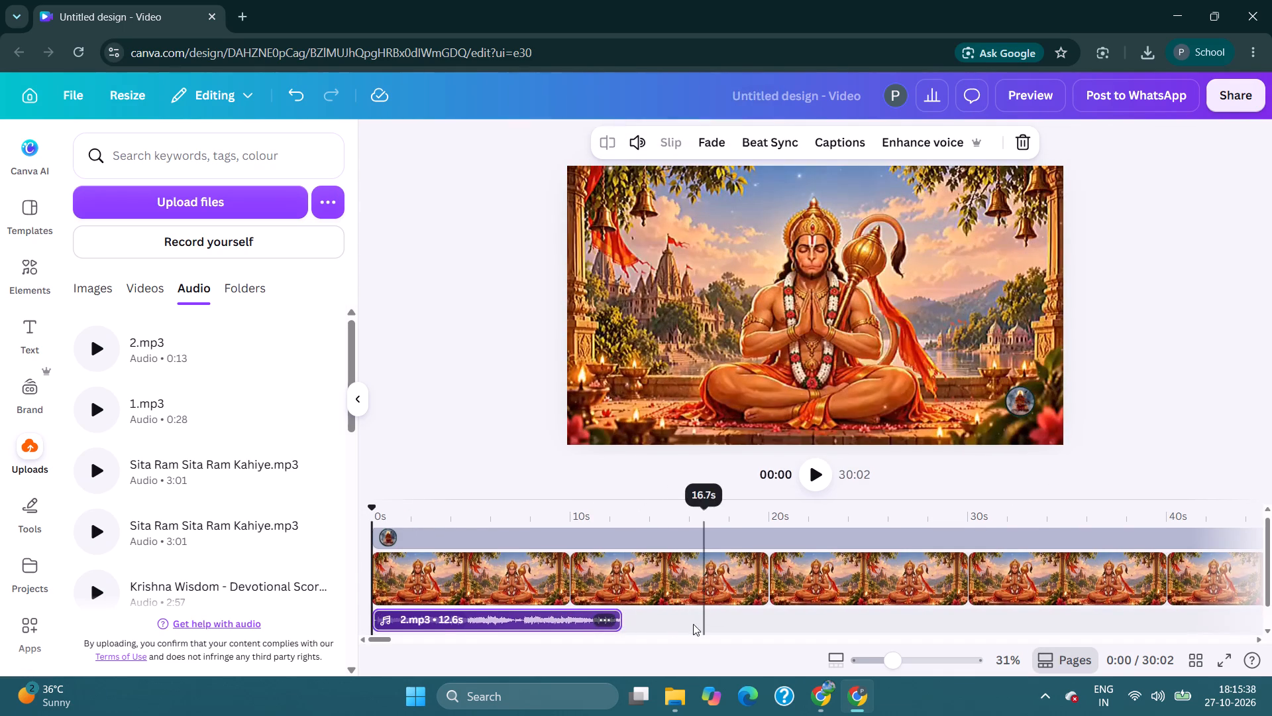
{"action": "scroll", "coordinate": [691, 620], "scroll_direction": "down", "scroll_amount": 2}
{"action": "left_click_drag", "start_coordinate": [539, 614], "coordinate": [772, 597]}
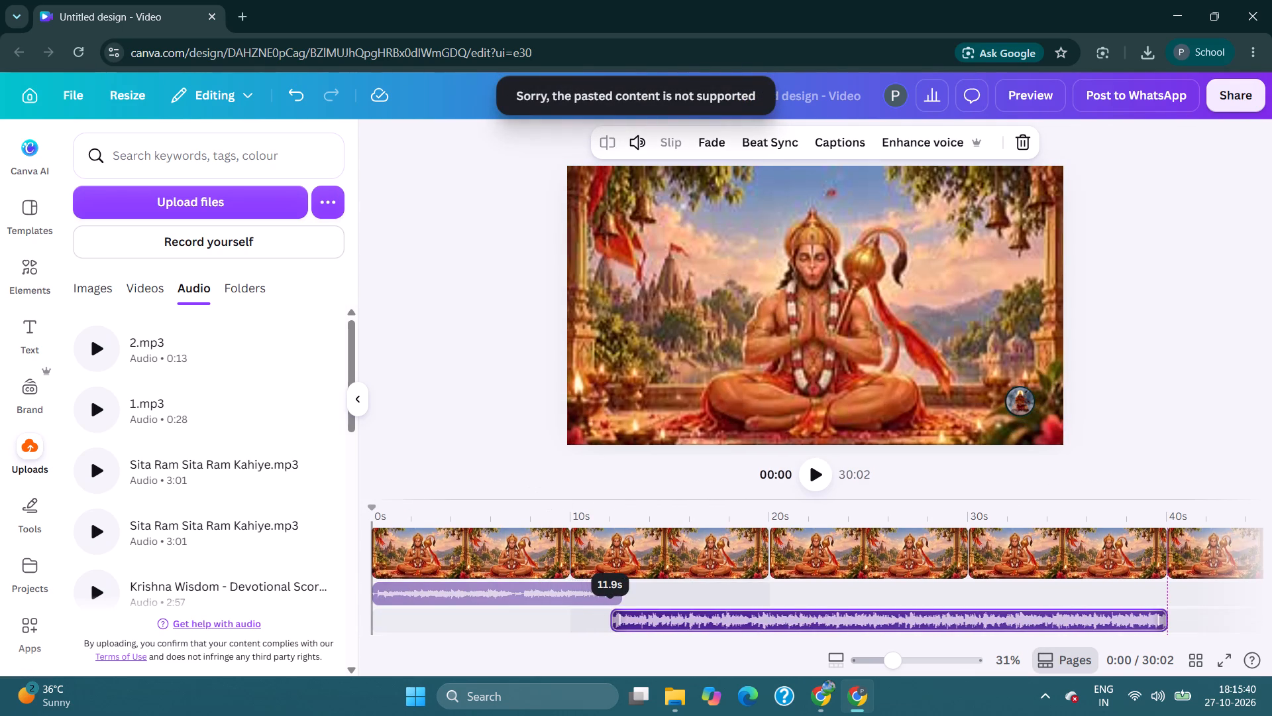
{"action": "left_click_drag", "start_coordinate": [772, 597], "coordinate": [784, 593]}
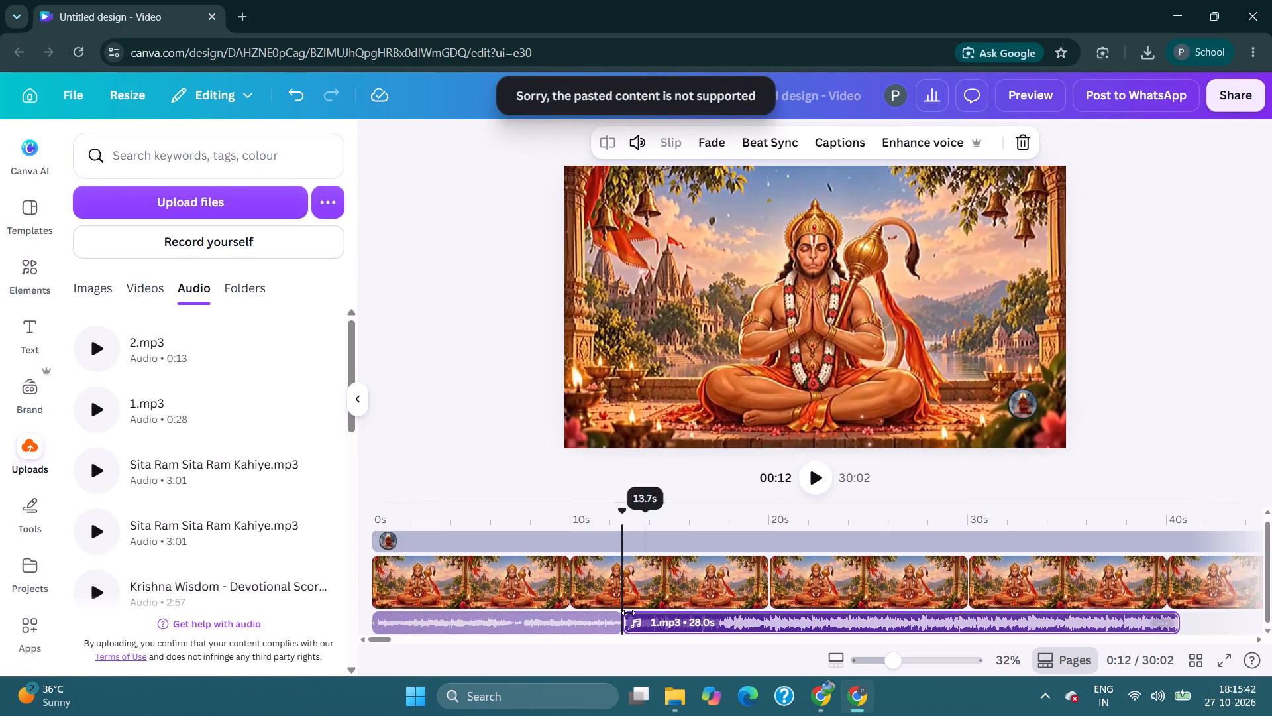
Play the video from about 1 s past the end of 1.mp3 to listen to both audio clips.
{"action": "left_click", "coordinate": [393, 621]}
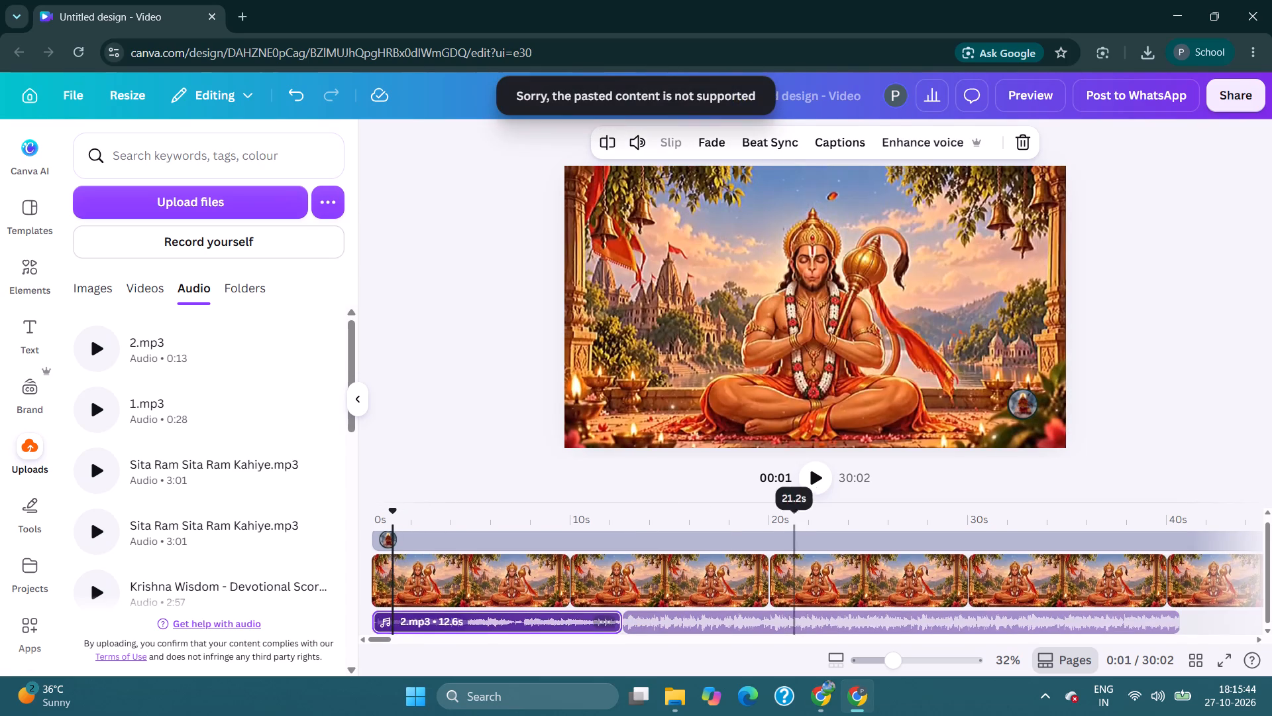
{"action": "left_click", "coordinate": [824, 473]}
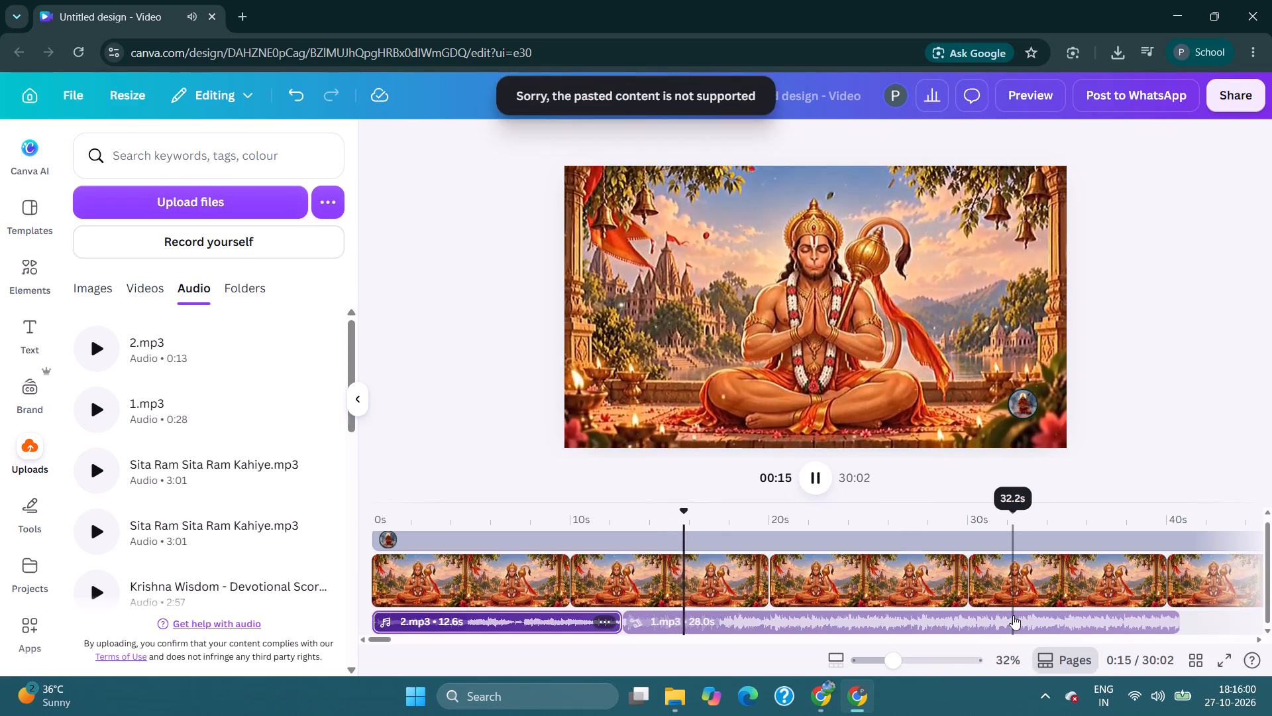
{"action": "key", "text": "ctrl+F6"}
{"action": "key", "text": "ctrl+F6"}
{"action": "key", "text": "ctrl+F6"}
{"action": "key", "text": "ctrl+F6"}
{"action": "key", "text": "ctrl+F6"}
{"action": "key", "text": "ctrl+F6"}
{"action": "key", "text": "ctrl+F6"}
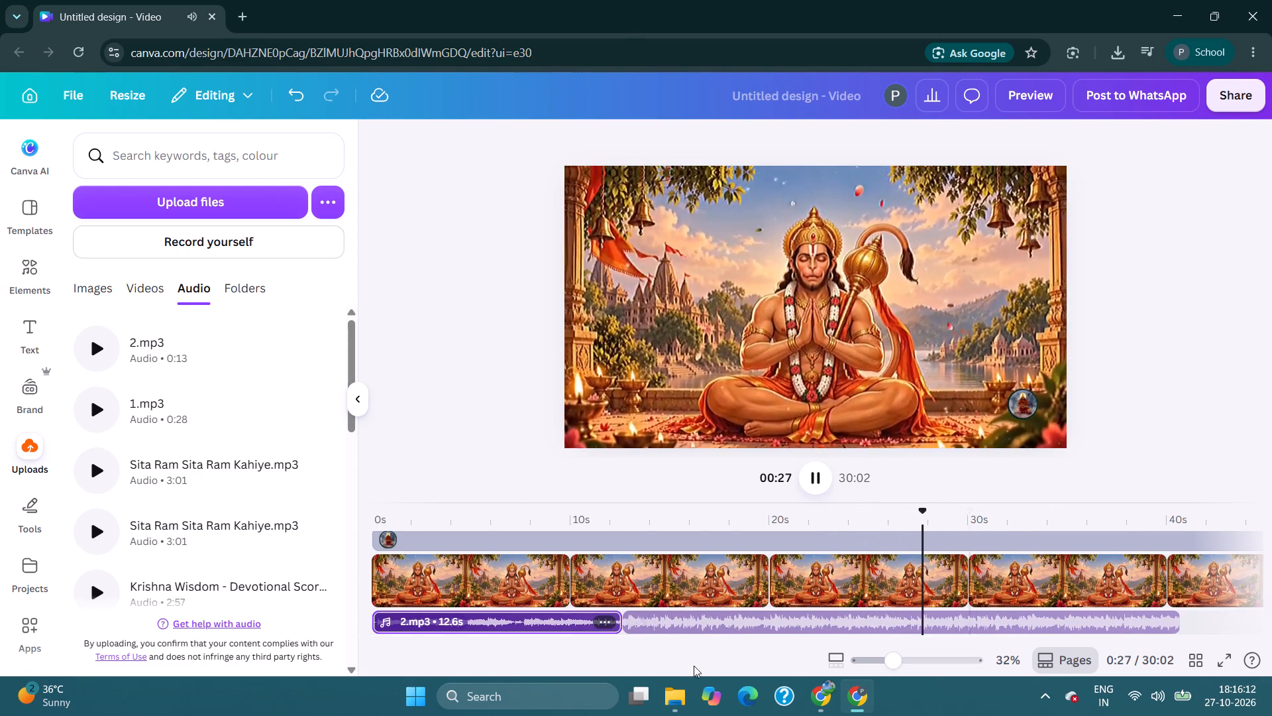
{"action": "left_click_drag", "start_coordinate": [390, 638], "coordinate": [426, 640]}
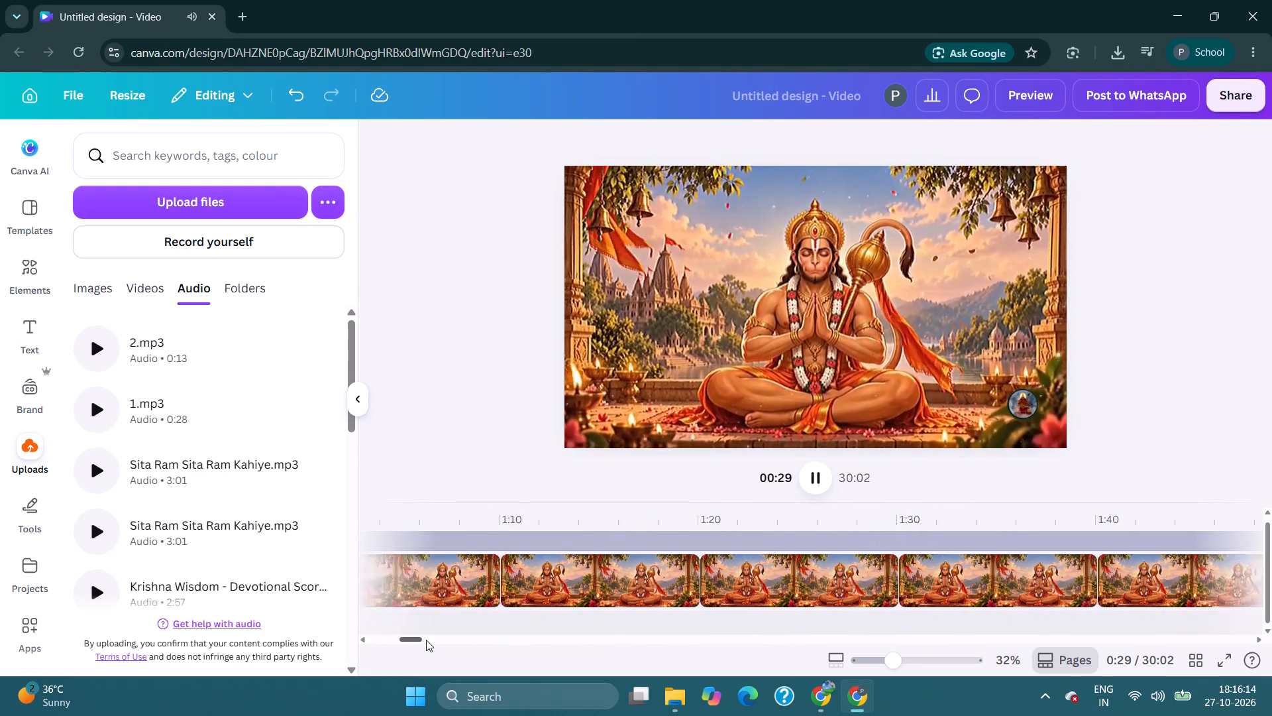
{"action": "left_click_drag", "start_coordinate": [426, 640], "coordinate": [422, 641]}
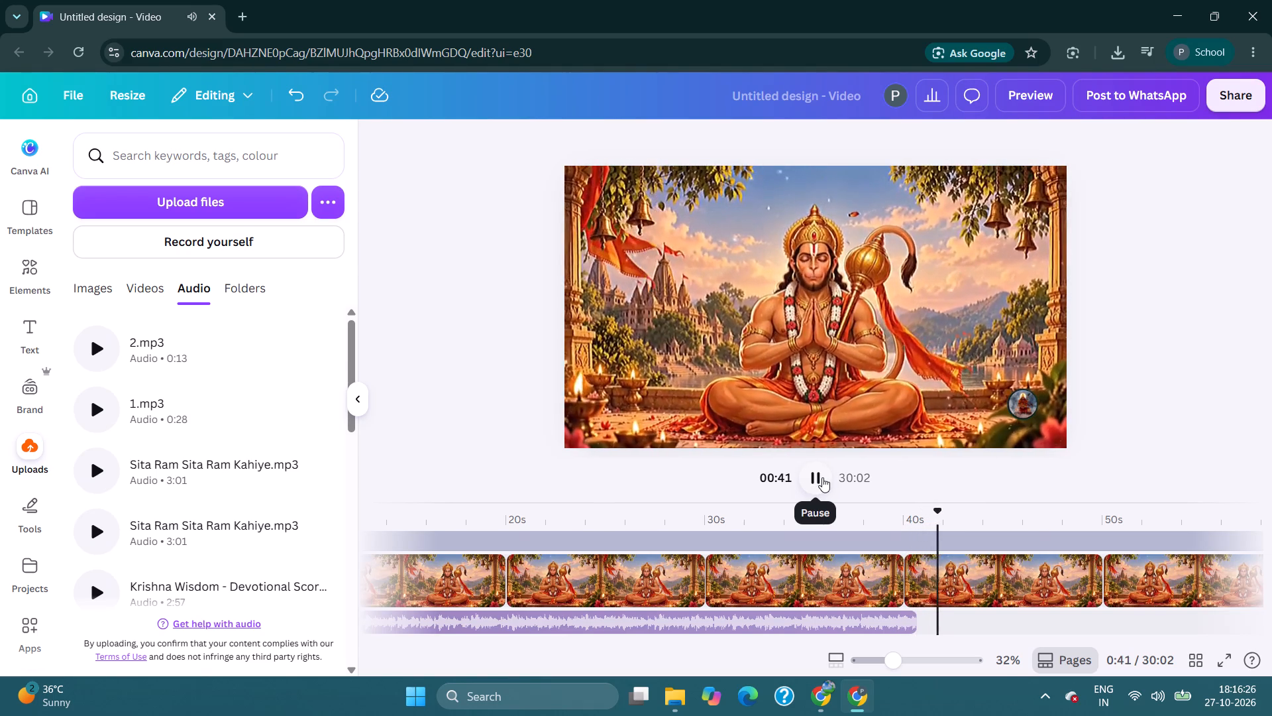
{"action": "left_click", "coordinate": [822, 477]}
Copy the 1.mp3 clip and paste three copies one after another, at about 0:40, 1:08 and 1:37.
{"action": "left_click", "coordinate": [873, 630]}
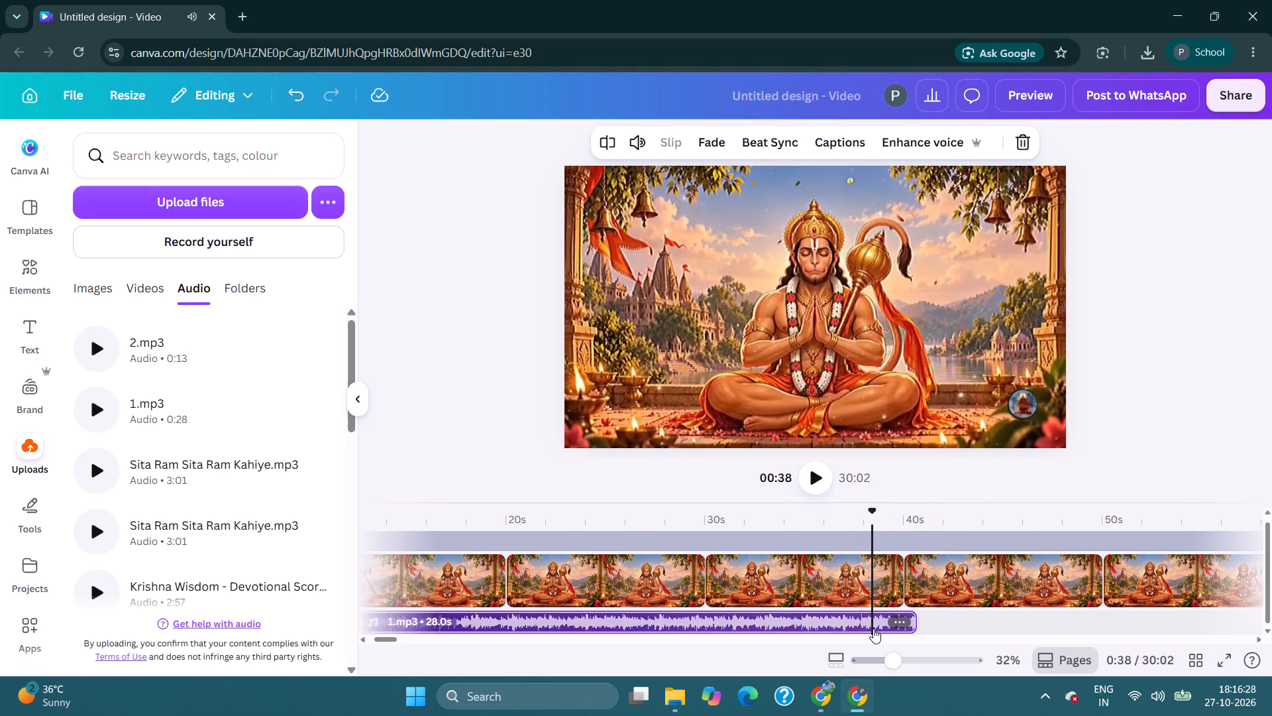
{"action": "key", "text": "ctrl+c"}
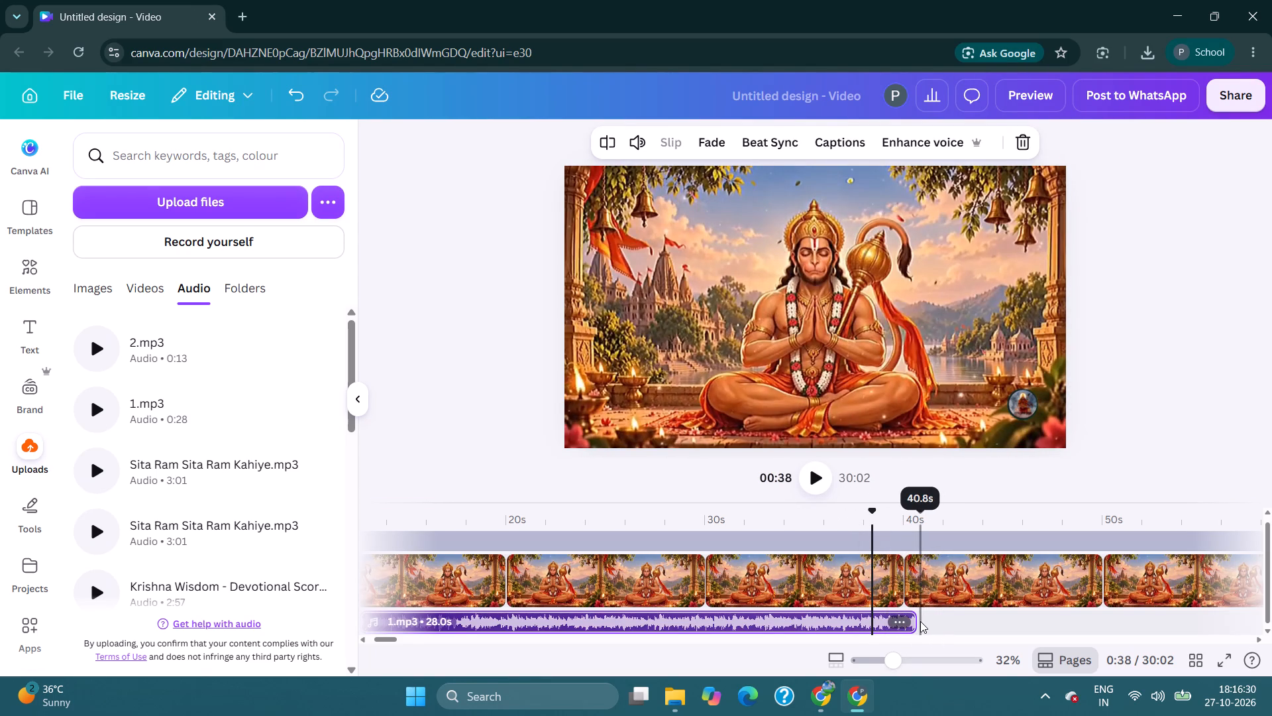
{"action": "left_click", "coordinate": [919, 623]}
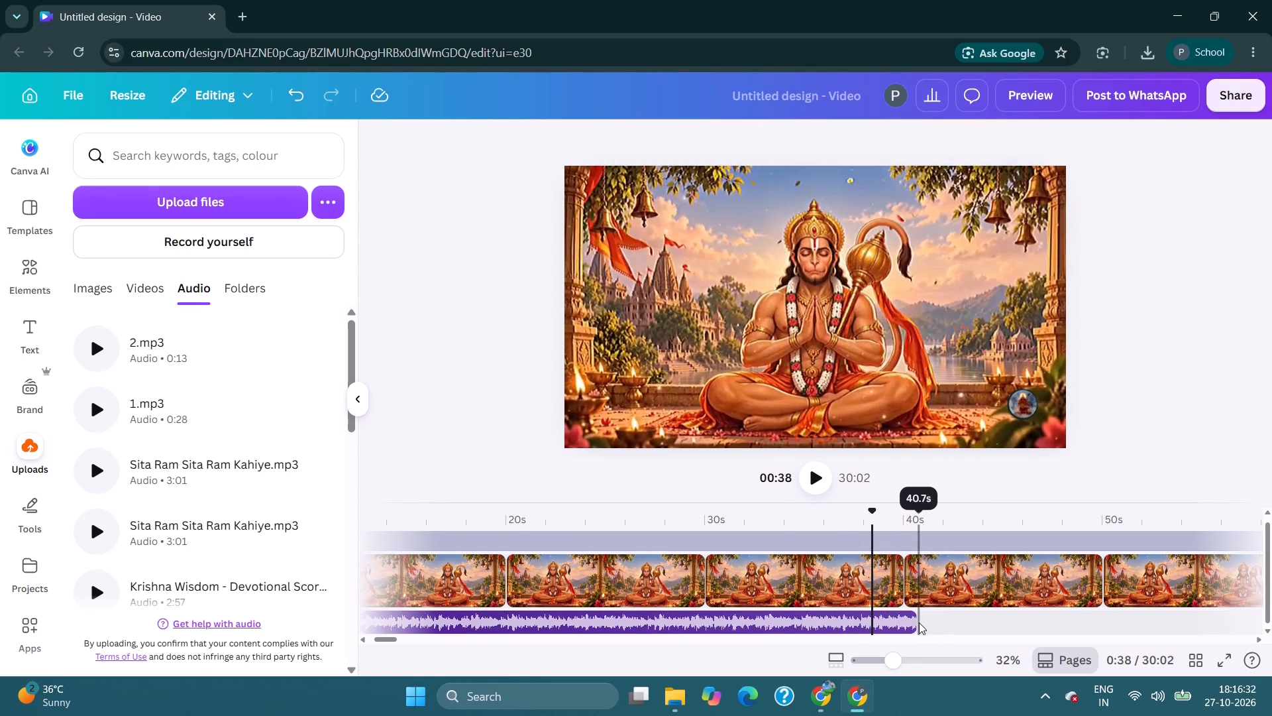
{"action": "key", "text": "ctrl+v"}
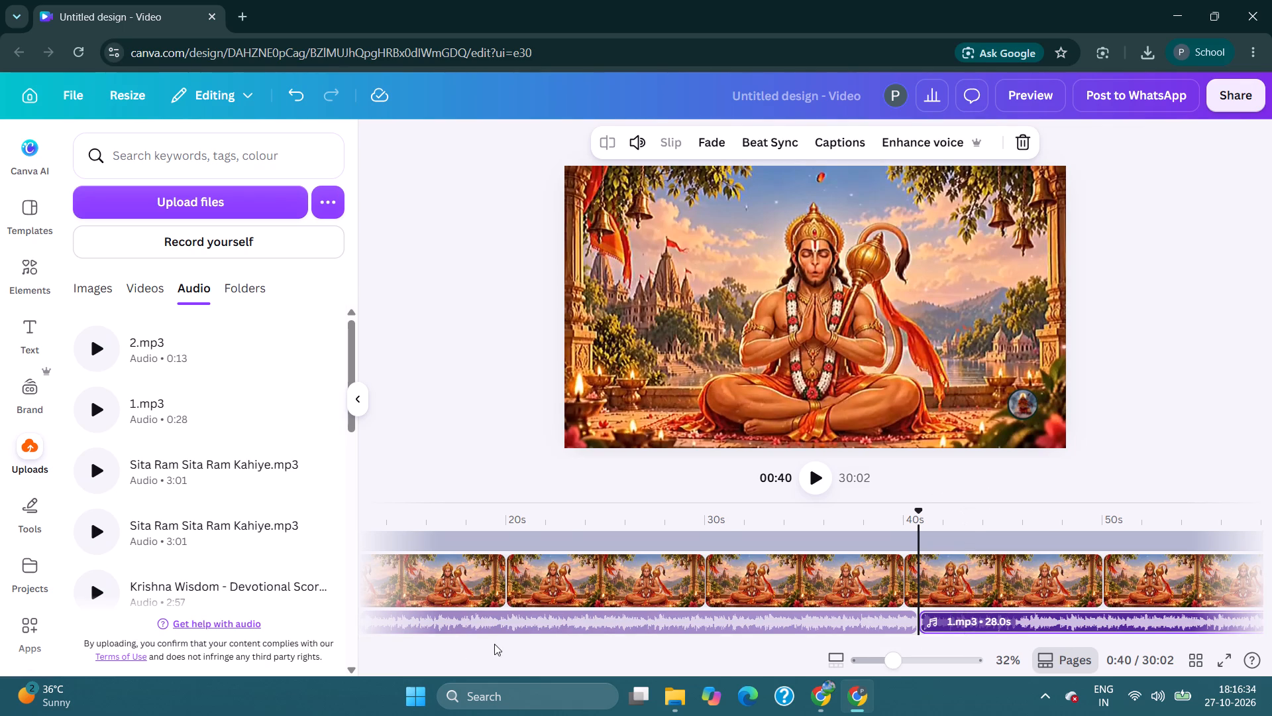
{"action": "left_click_drag", "start_coordinate": [384, 641], "coordinate": [656, 662]}
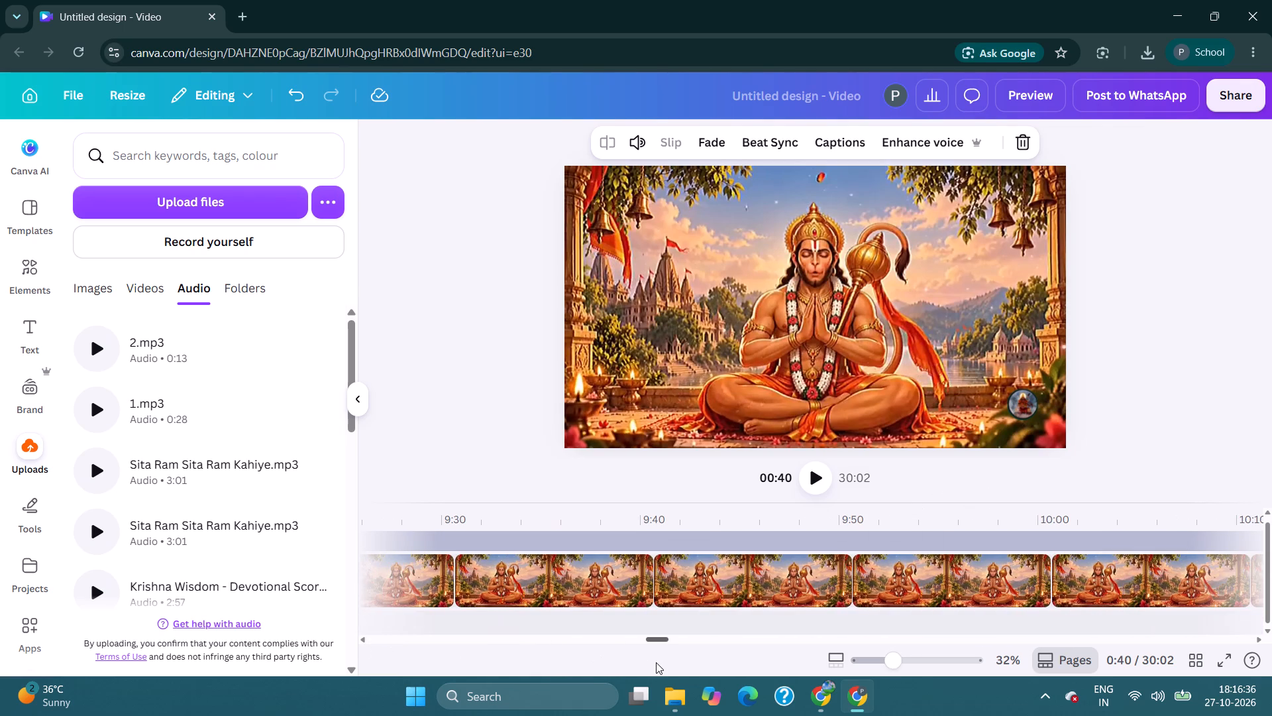
{"action": "left_click_drag", "start_coordinate": [656, 662], "coordinate": [484, 663]}
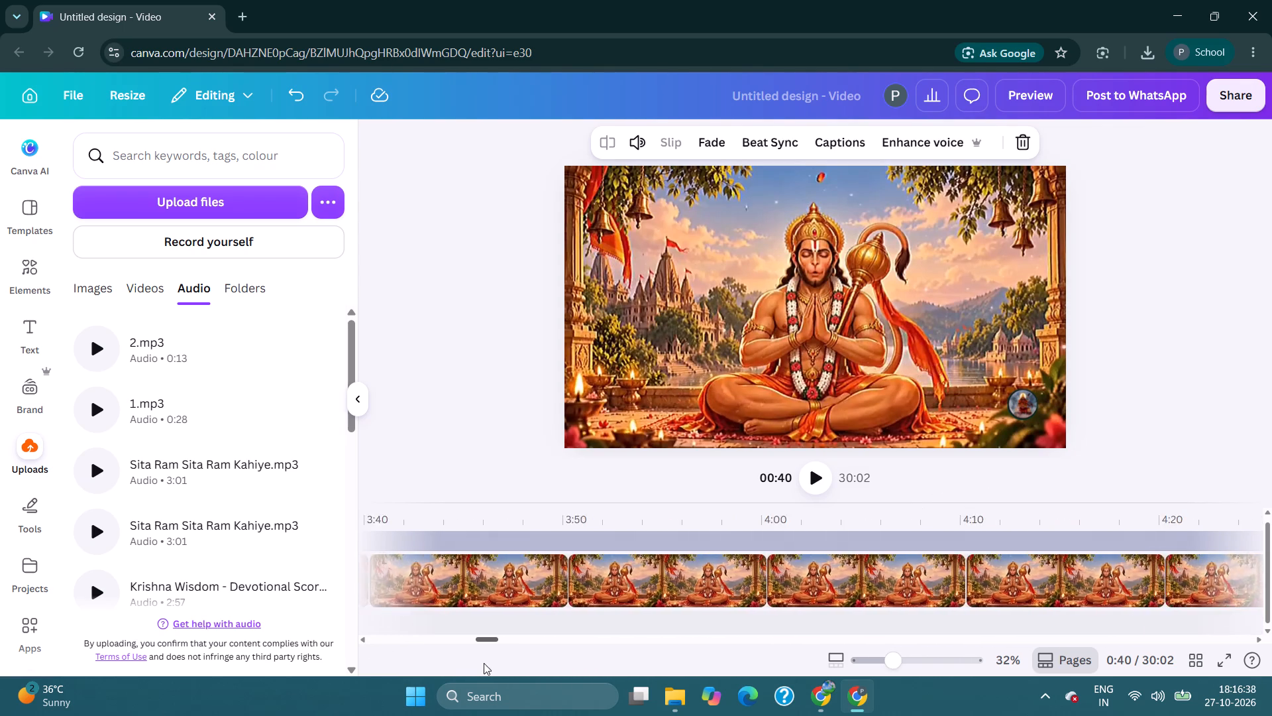
{"action": "left_click_drag", "start_coordinate": [484, 663], "coordinate": [406, 665]}
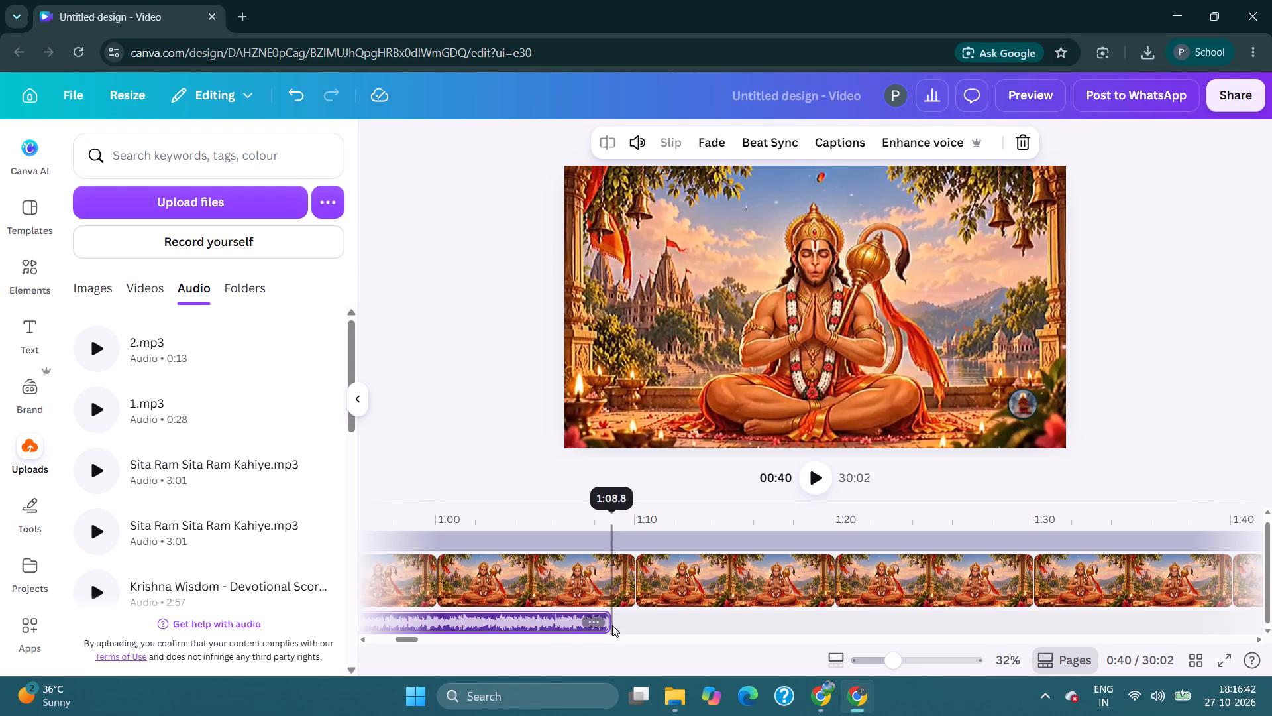
{"action": "left_click", "coordinate": [612, 625]}
{"action": "key", "text": "ctrl+c"}
{"action": "key", "text": "ctrl+v"}
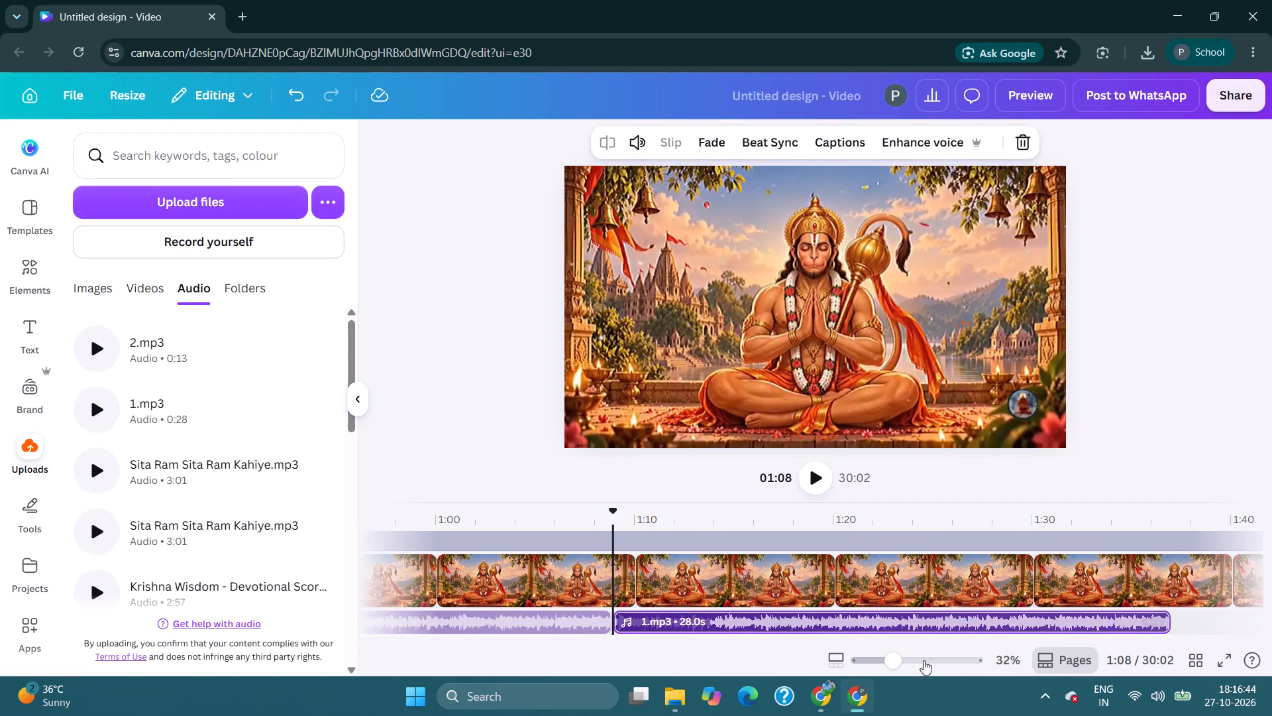
{"action": "left_click", "coordinate": [1173, 630]}
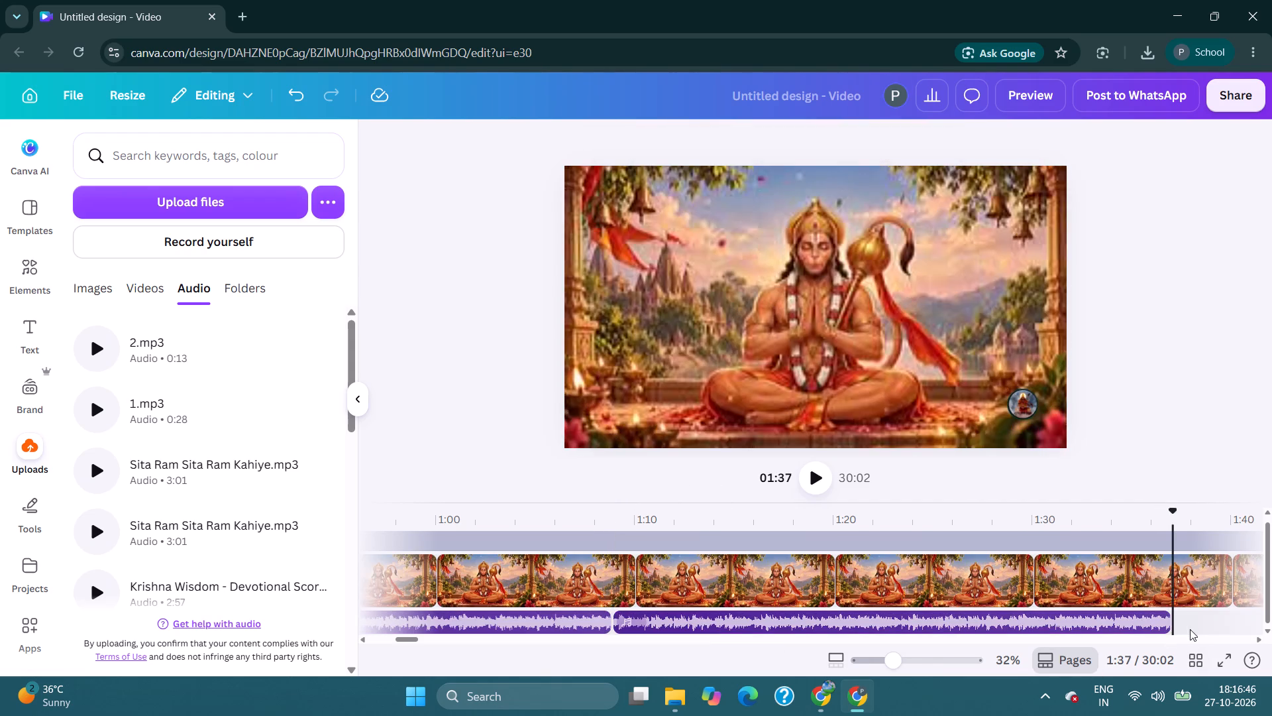
{"action": "key", "text": "ctrl+v"}
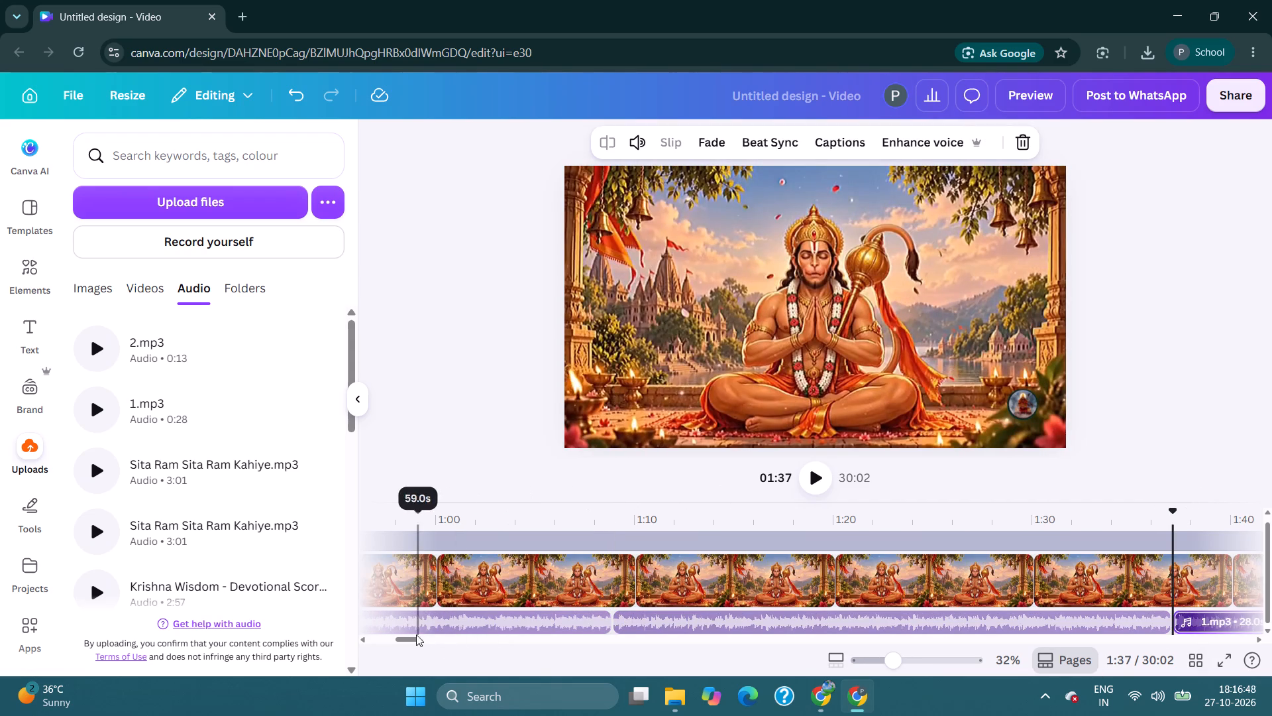
Close the gaps between the pasted 1.mp3 copies by moving the last two to start at about 1:08 and 1:36.
{"action": "left_click", "coordinate": [580, 621]}
{"action": "left_click", "coordinate": [715, 611]}
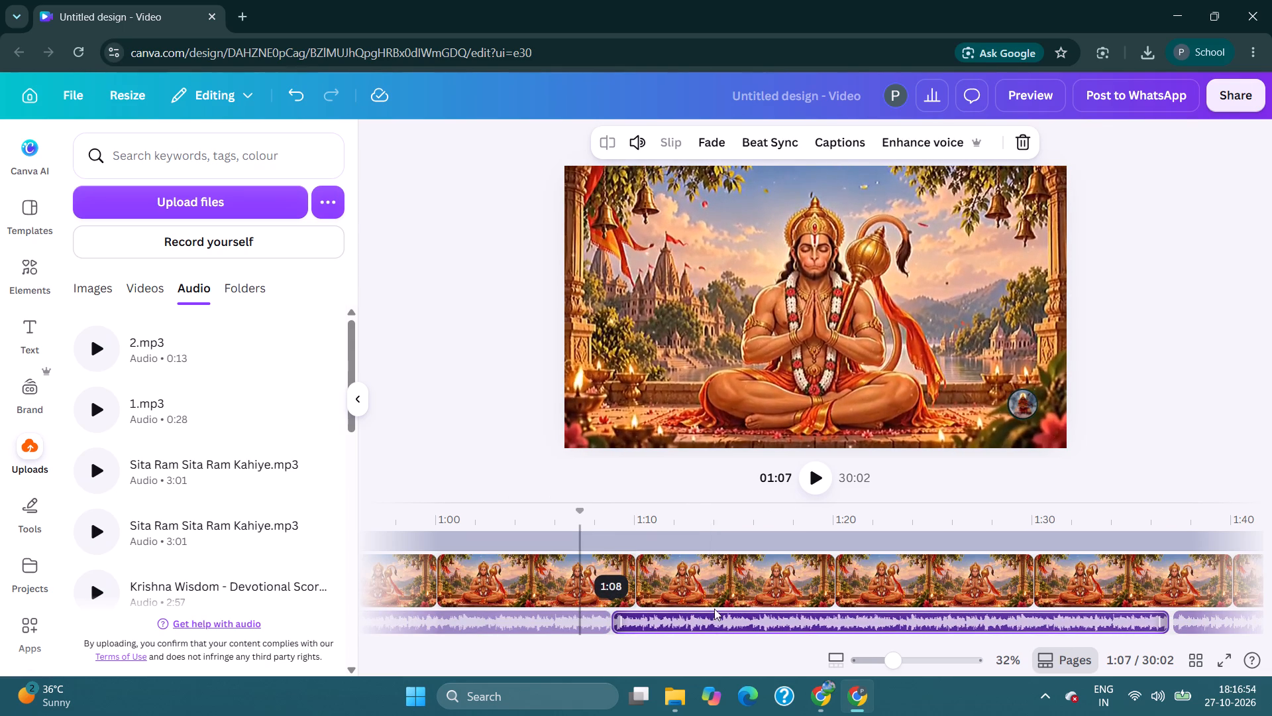
{"action": "left_click_drag", "start_coordinate": [1218, 625], "coordinate": [1211, 625]}
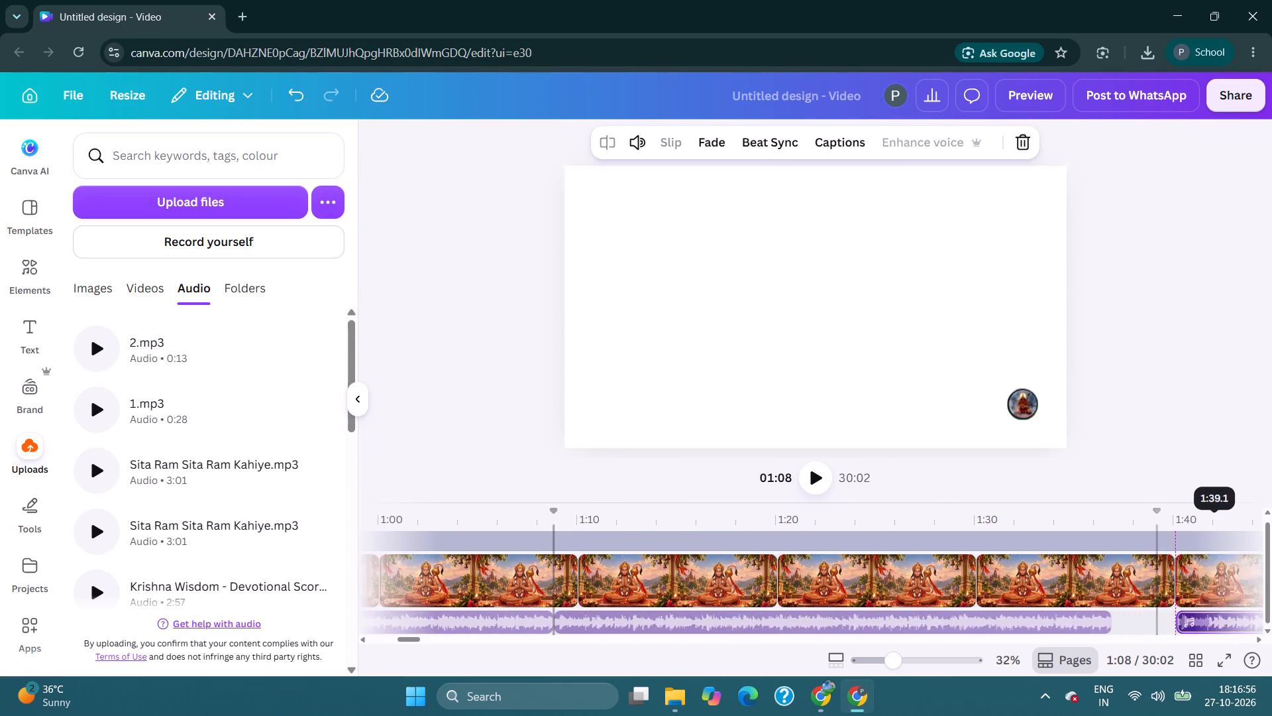
{"action": "left_click_drag", "start_coordinate": [1211, 625], "coordinate": [976, 623]}
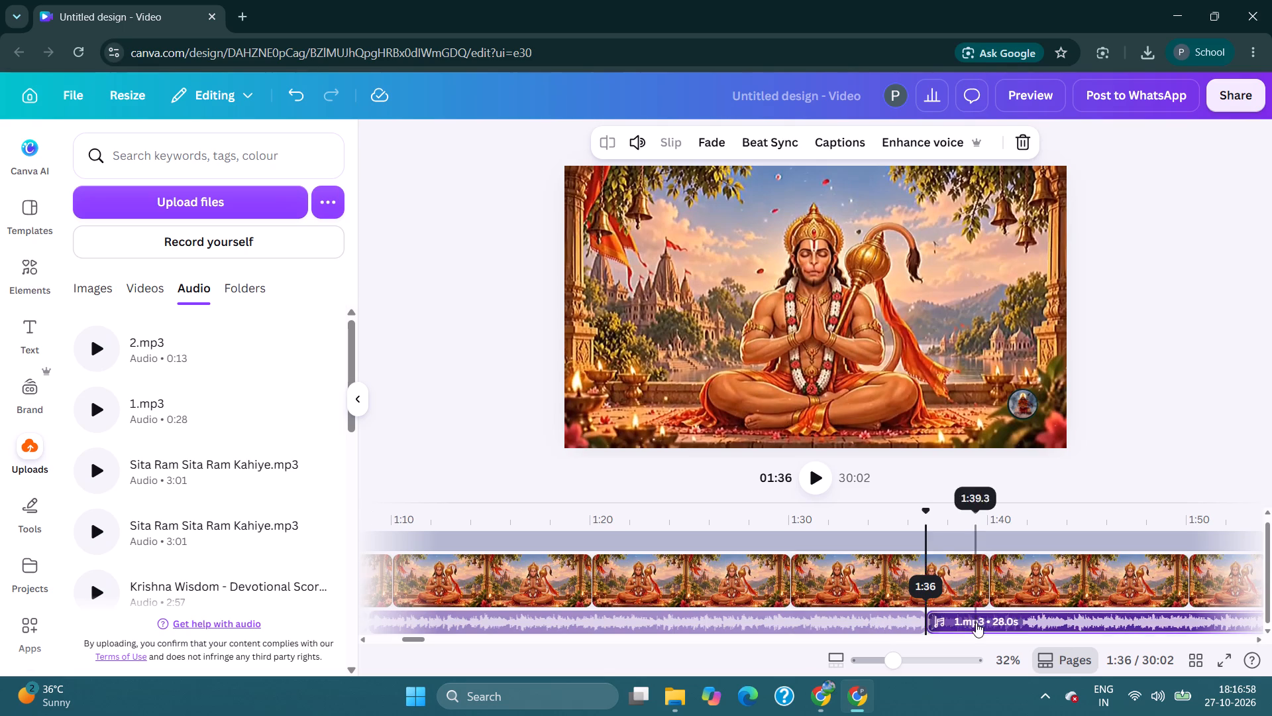
Play the video from about 1:35 to 1:41 to check the audio join between the last two 1.mp3 copies.
{"action": "left_click", "coordinate": [890, 623]}
{"action": "left_click", "coordinate": [808, 482]}
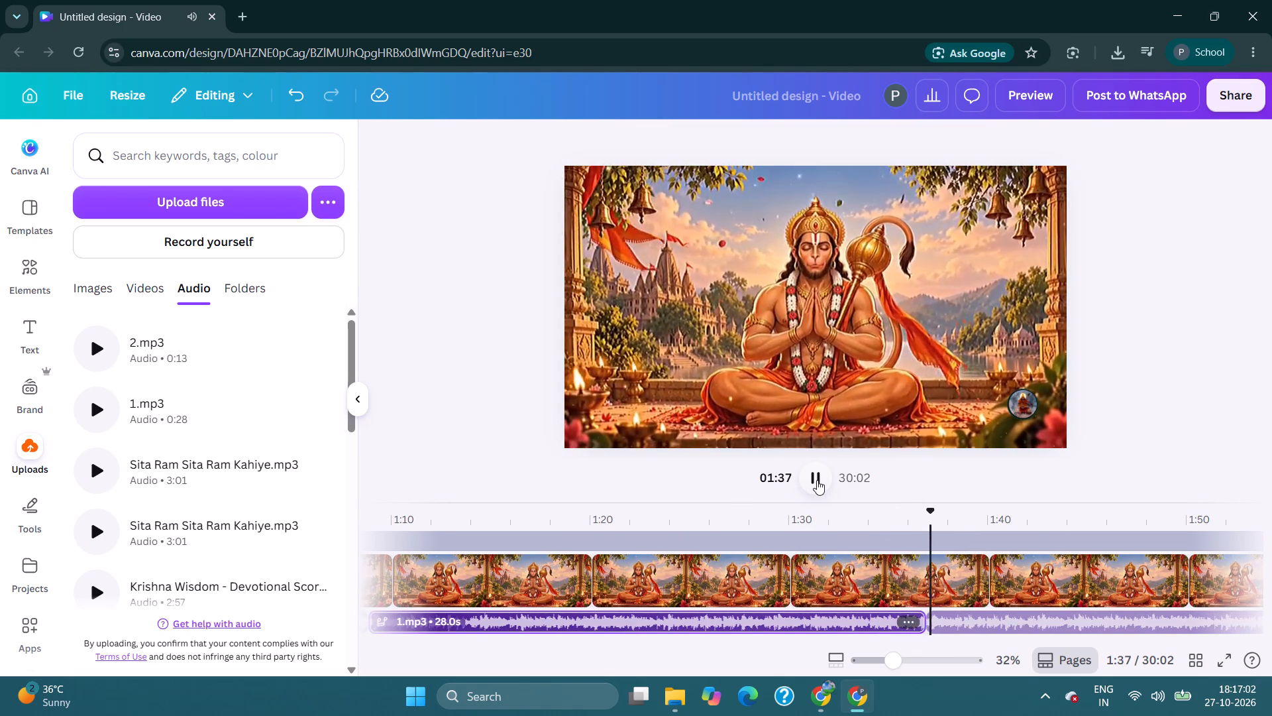
{"action": "left_click", "coordinate": [817, 480]}
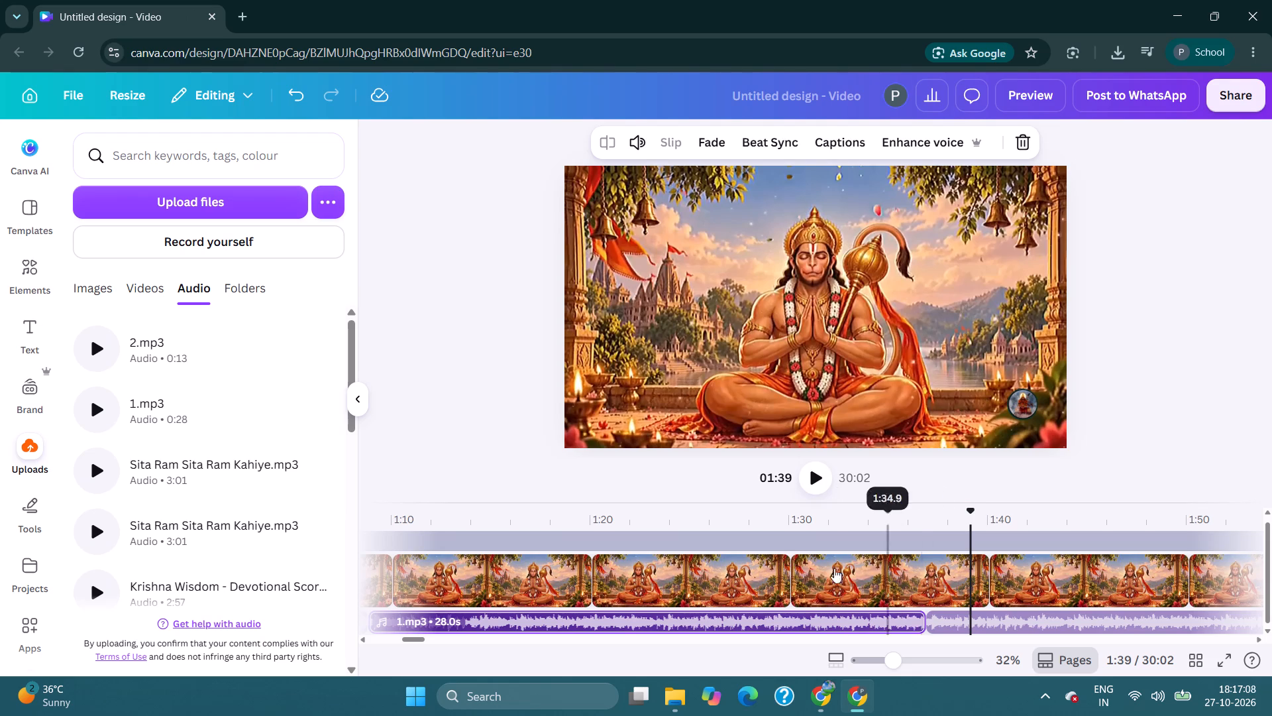
{"action": "left_click", "coordinate": [823, 474]}
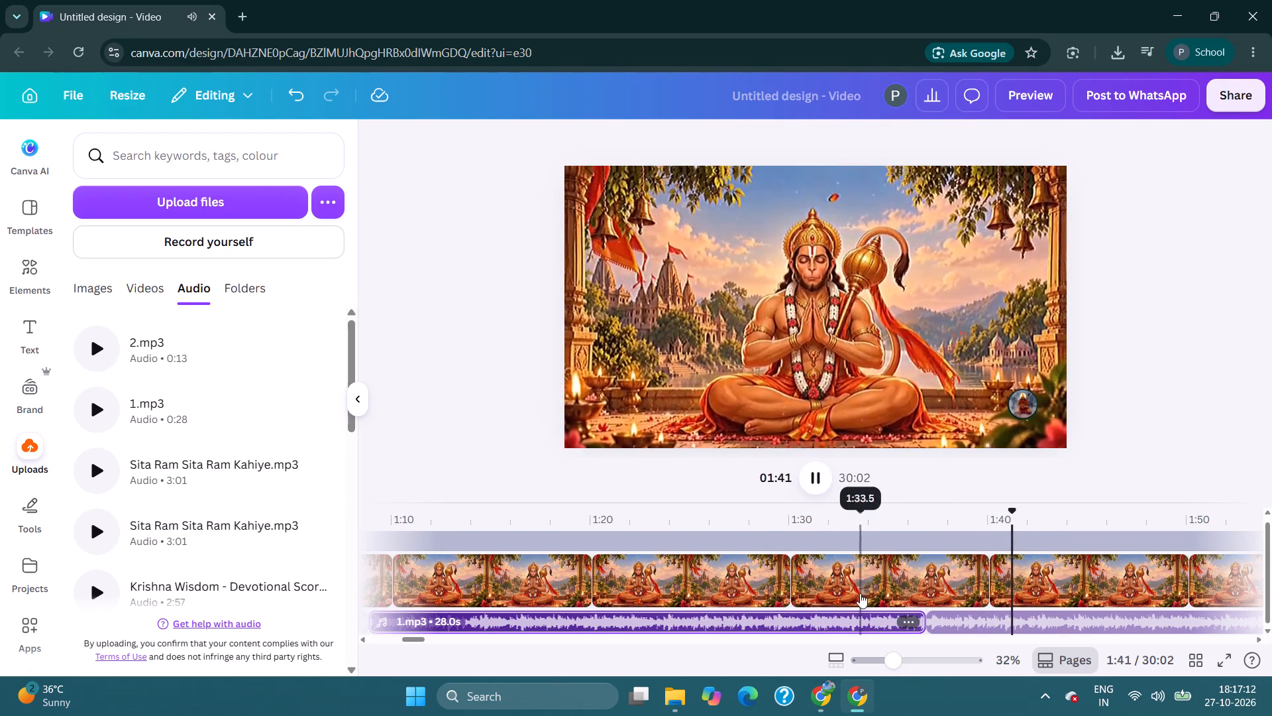
{"action": "left_click", "coordinate": [769, 612]}
{"action": "left_click", "coordinate": [817, 471]}
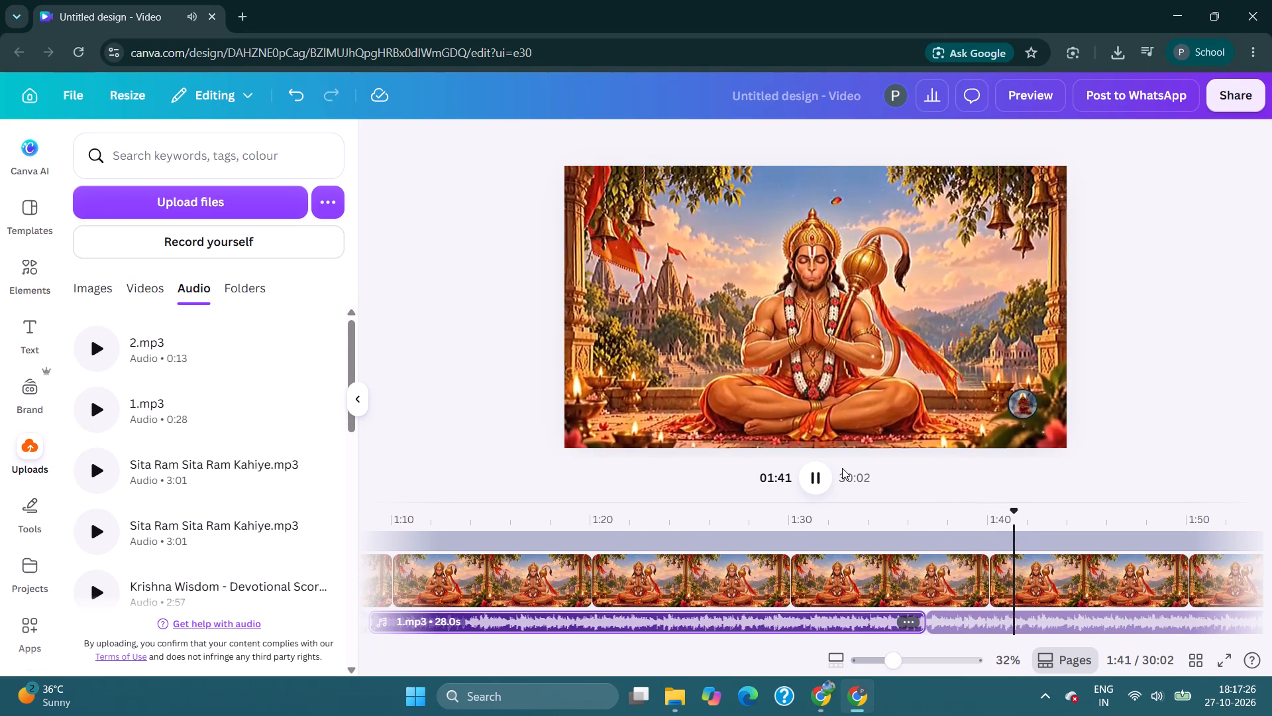
{"action": "left_click", "coordinate": [819, 477]}
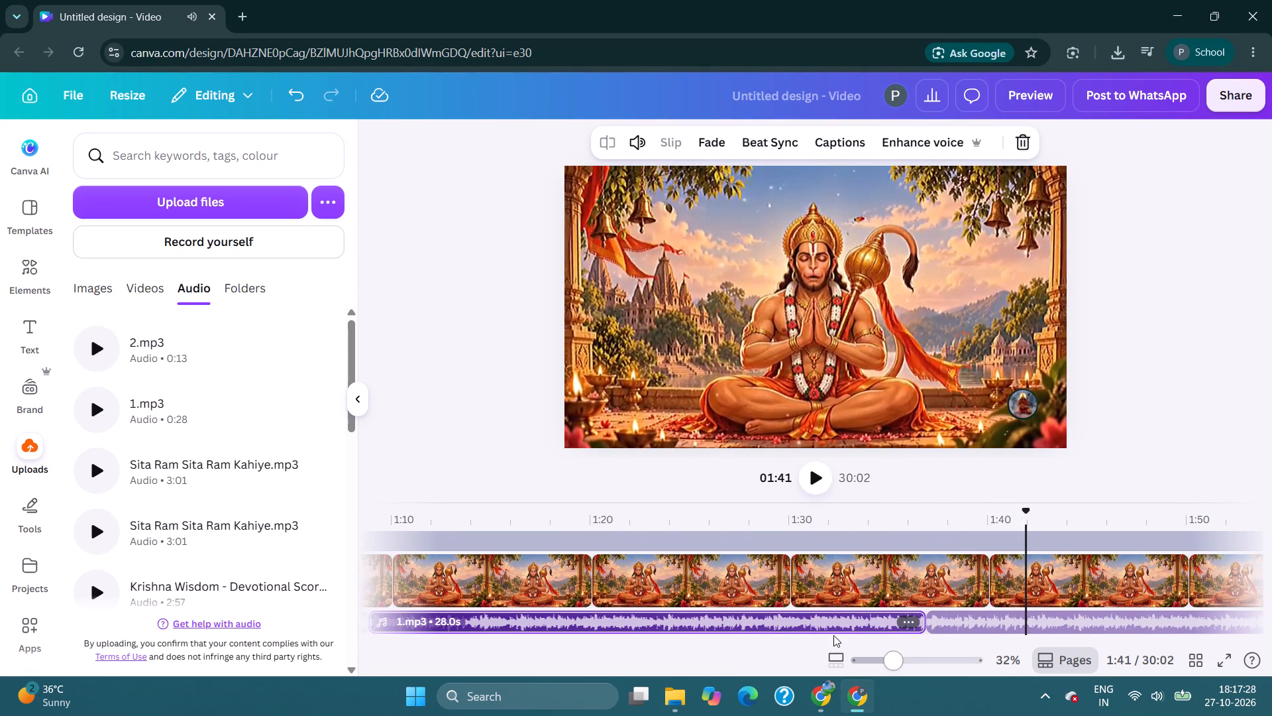
Paste three more copies of the 1.mp3 clip back to back, starting at about 2:05, 2:33 and 3:01.
{"action": "left_click_drag", "start_coordinate": [411, 636], "coordinate": [431, 639]}
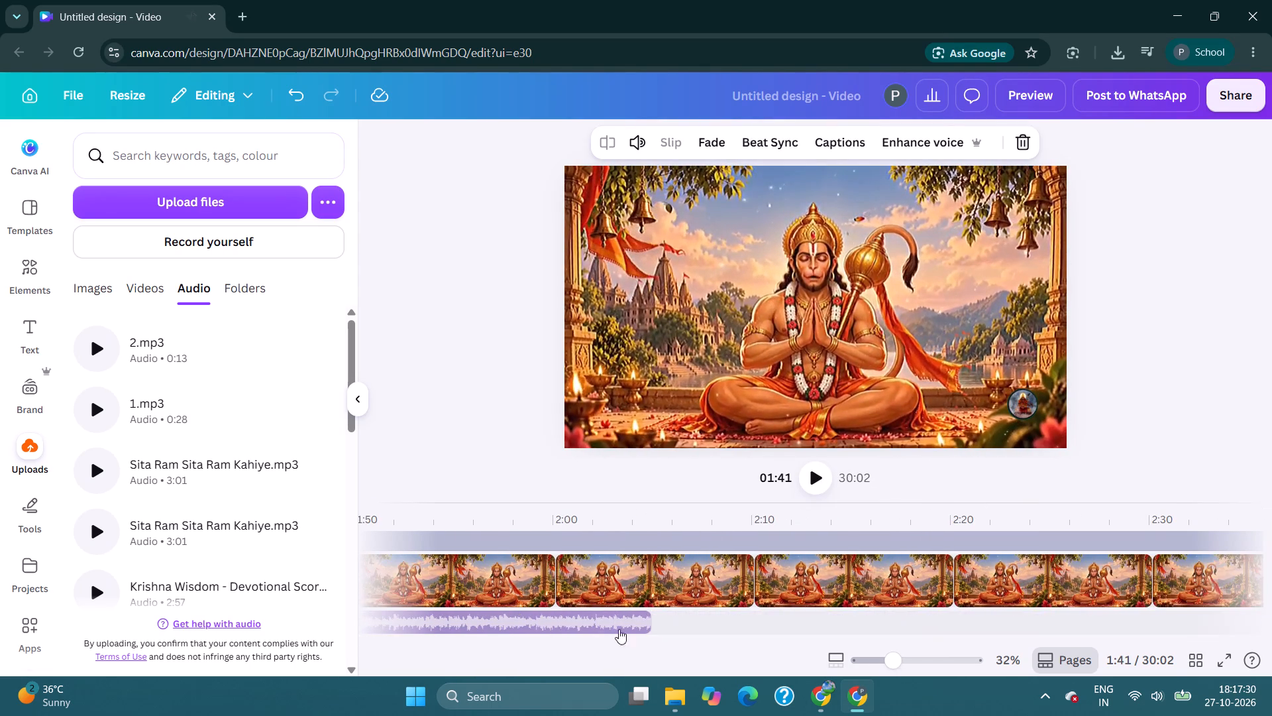
{"action": "left_click", "coordinate": [653, 627]}
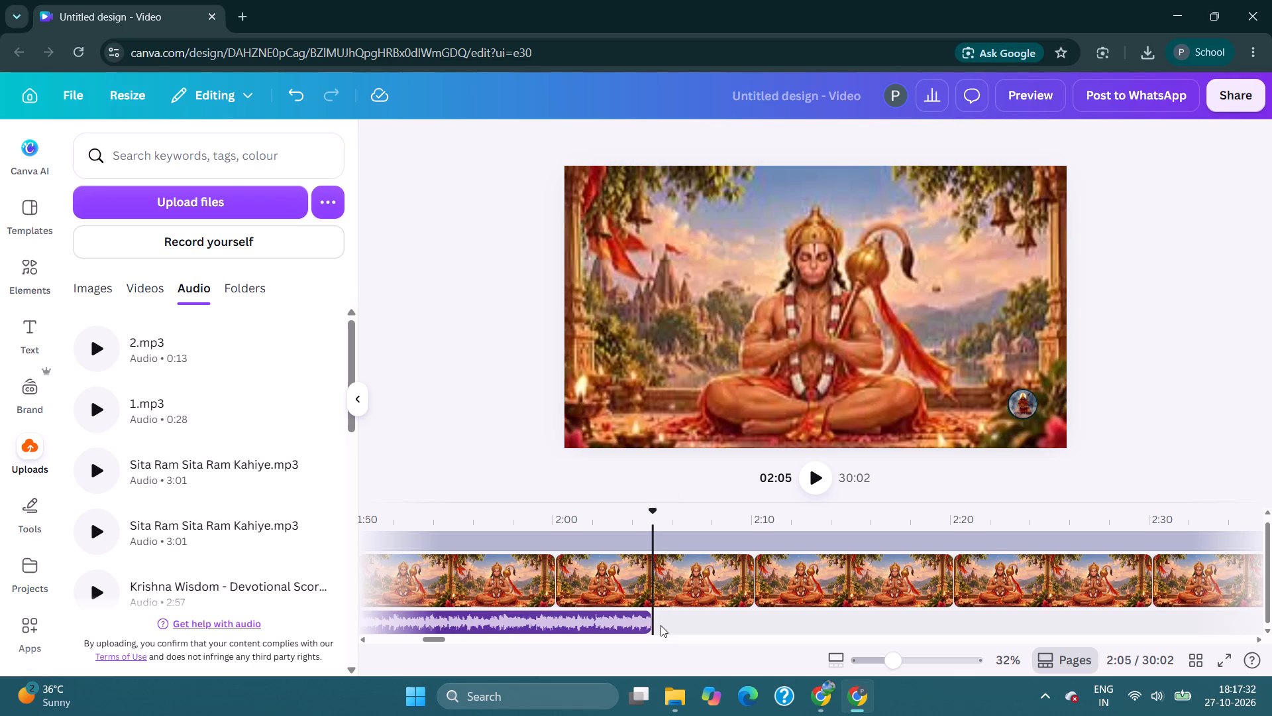
{"action": "key", "text": "ctrl+v"}
{"action": "left_click_drag", "start_coordinate": [437, 639], "coordinate": [492, 642]}
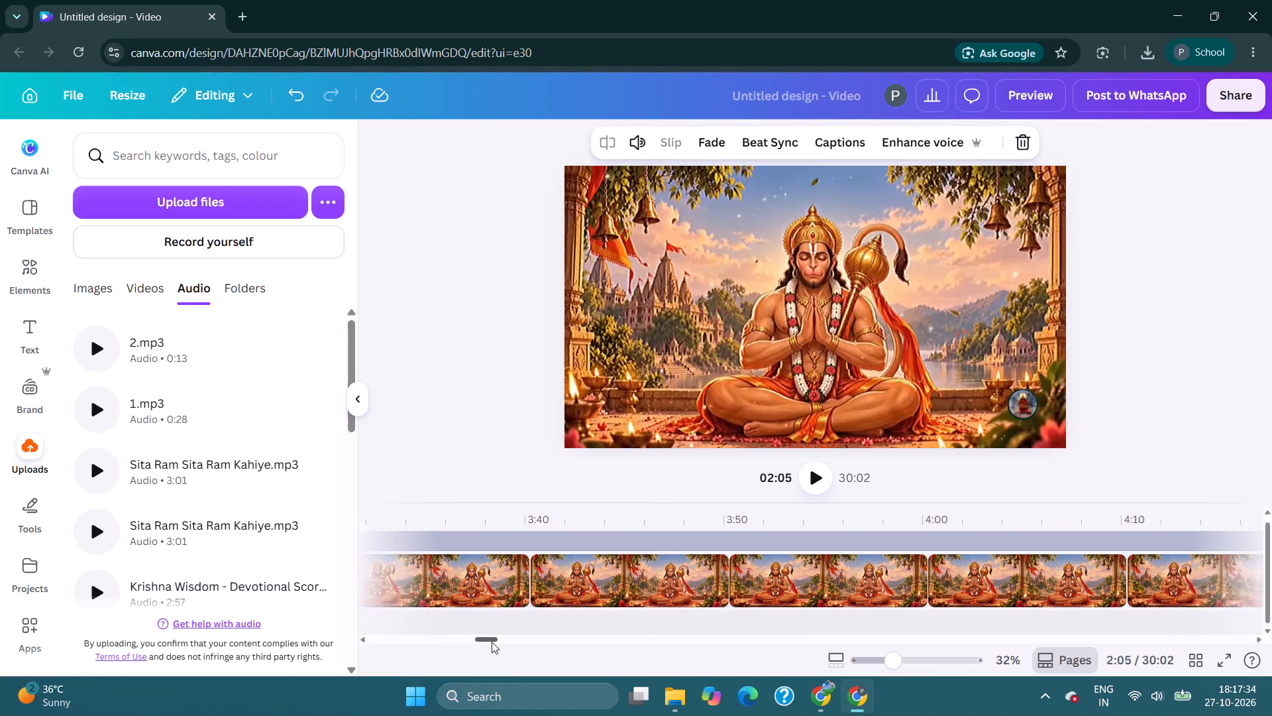
{"action": "left_click_drag", "start_coordinate": [492, 642], "coordinate": [449, 640]}
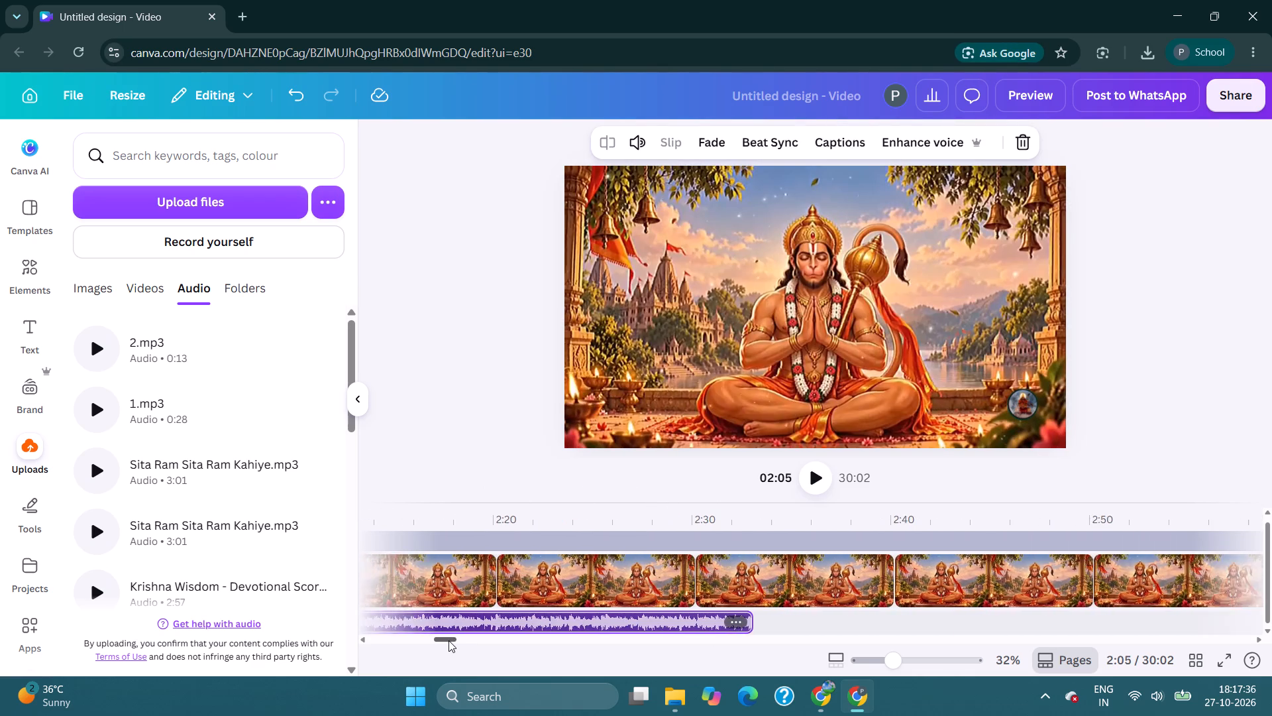
{"action": "left_click_drag", "start_coordinate": [449, 640], "coordinate": [453, 641]}
{"action": "left_click", "coordinate": [539, 628]}
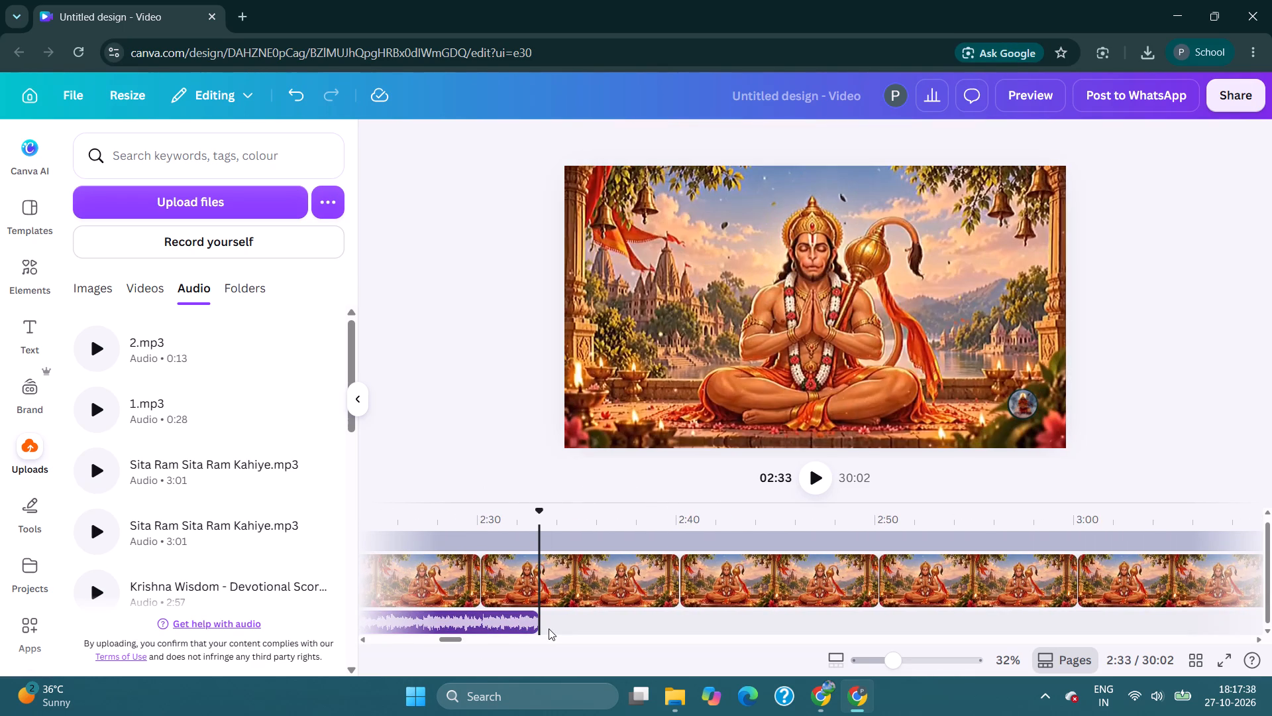
{"action": "key", "text": "ctrl+v"}
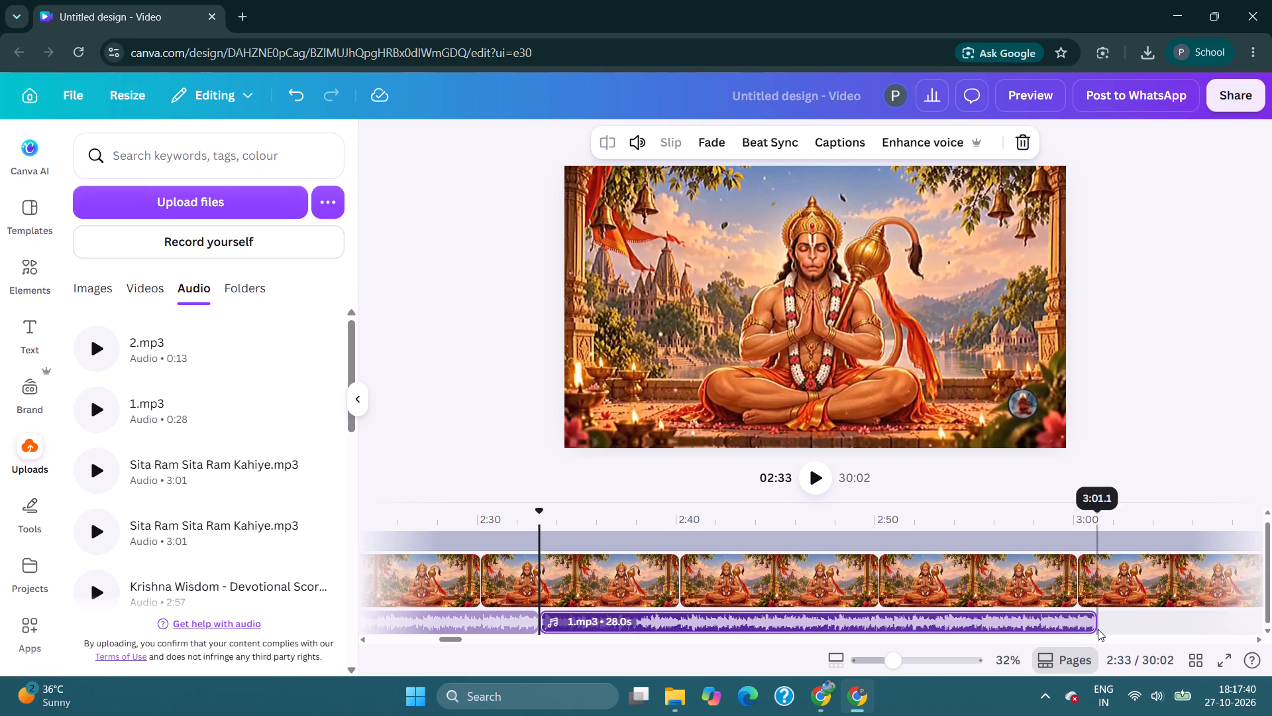
{"action": "left_click", "coordinate": [1098, 629]}
{"action": "key", "text": "ctrl+v"}
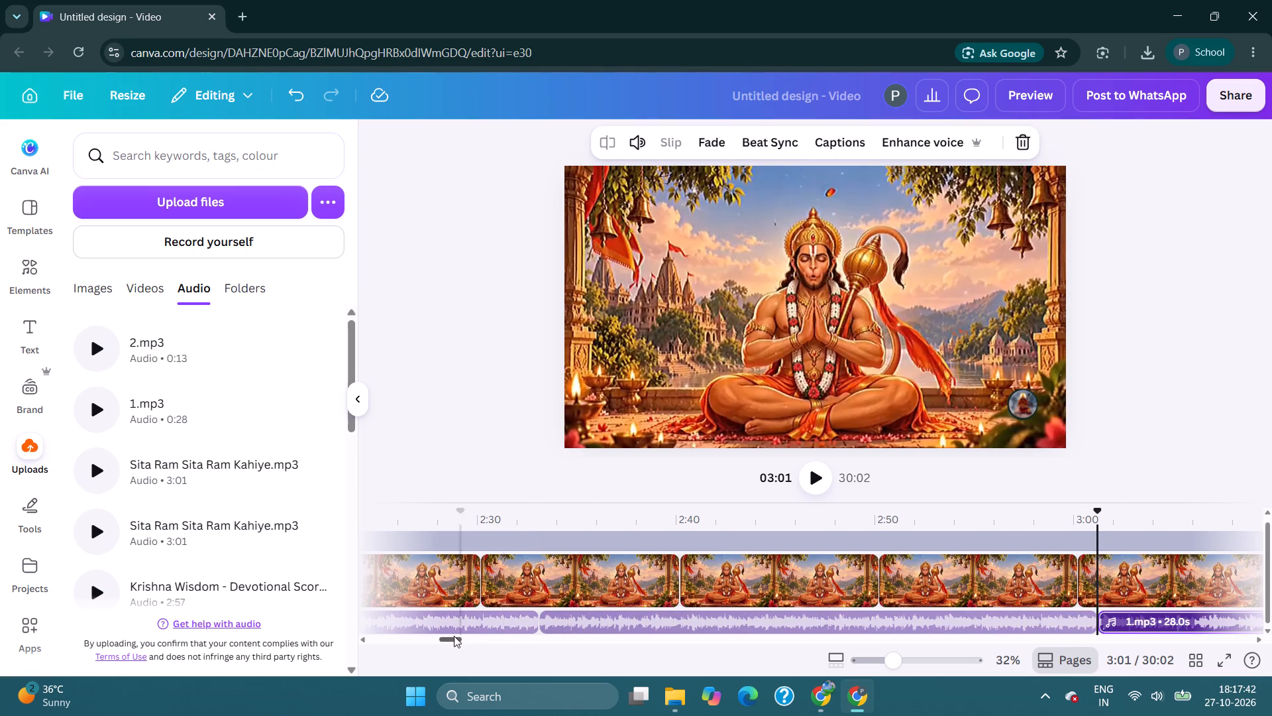
Paste two further 1.mp3 copies directly after the last one, starting at about 3:29 and 3:57.
{"action": "left_click_drag", "start_coordinate": [452, 637], "coordinate": [487, 639]}
{"action": "left_click", "coordinate": [487, 639]}
{"action": "left_click", "coordinate": [484, 640]}
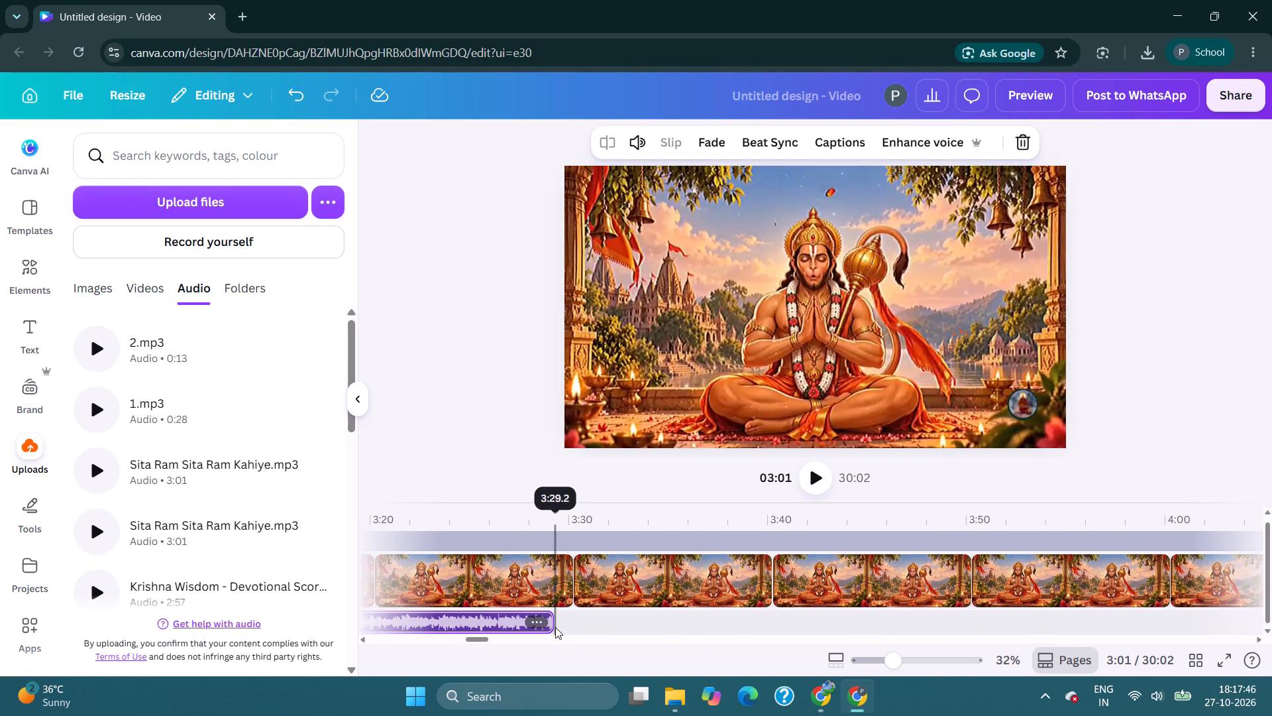
{"action": "left_click", "coordinate": [555, 627]}
{"action": "key", "text": "ctrl+v"}
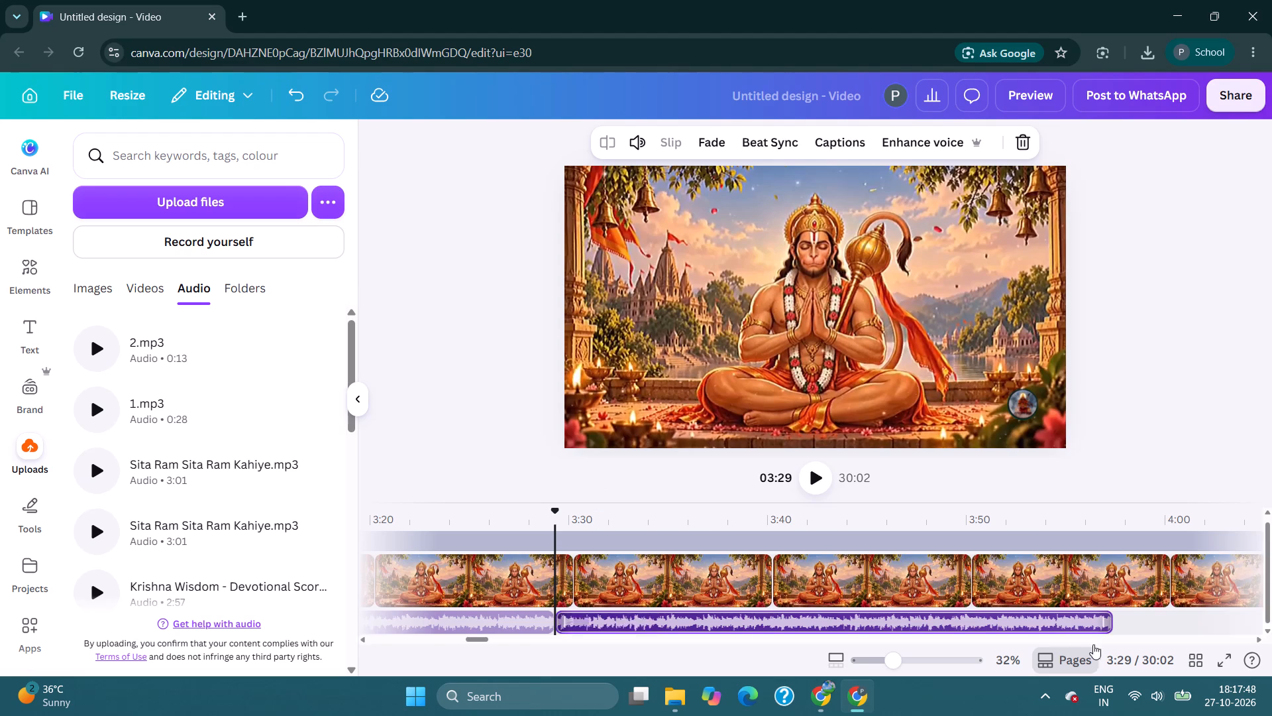
{"action": "left_click_drag", "start_coordinate": [1104, 630], "coordinate": [1110, 630]}
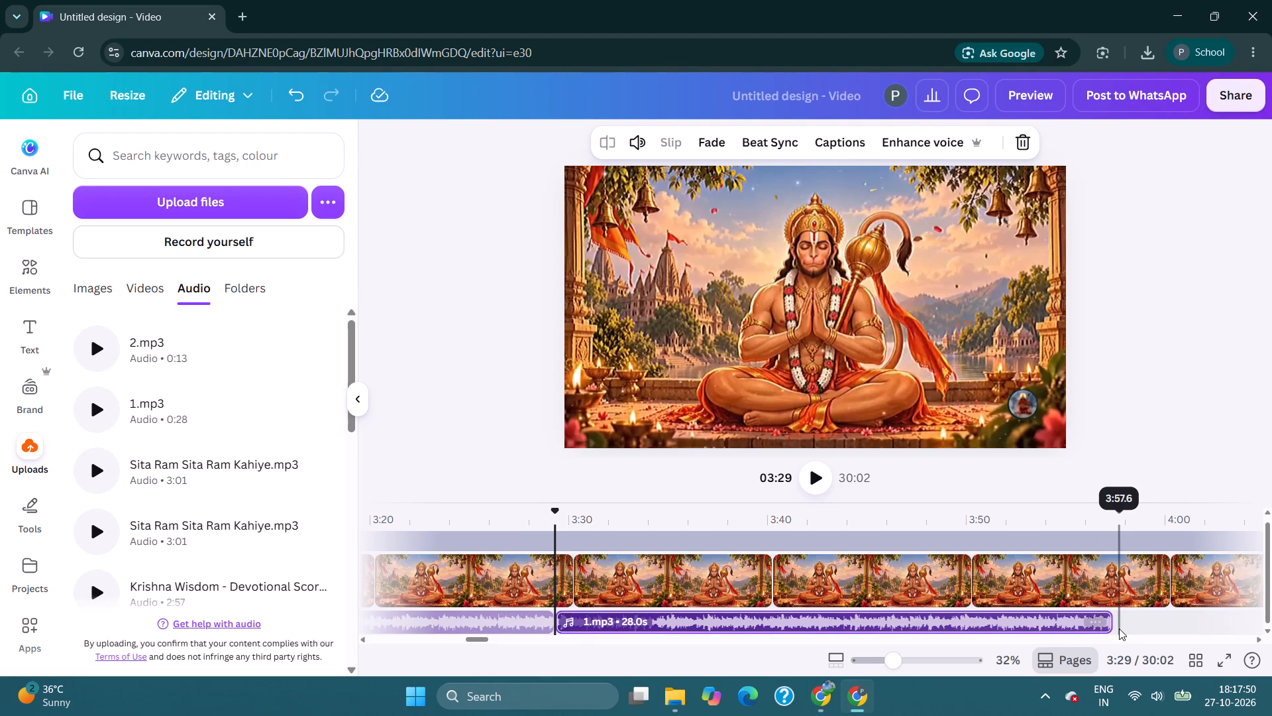
{"action": "left_click", "coordinate": [1114, 628]}
{"action": "key", "text": "ctrl+v"}
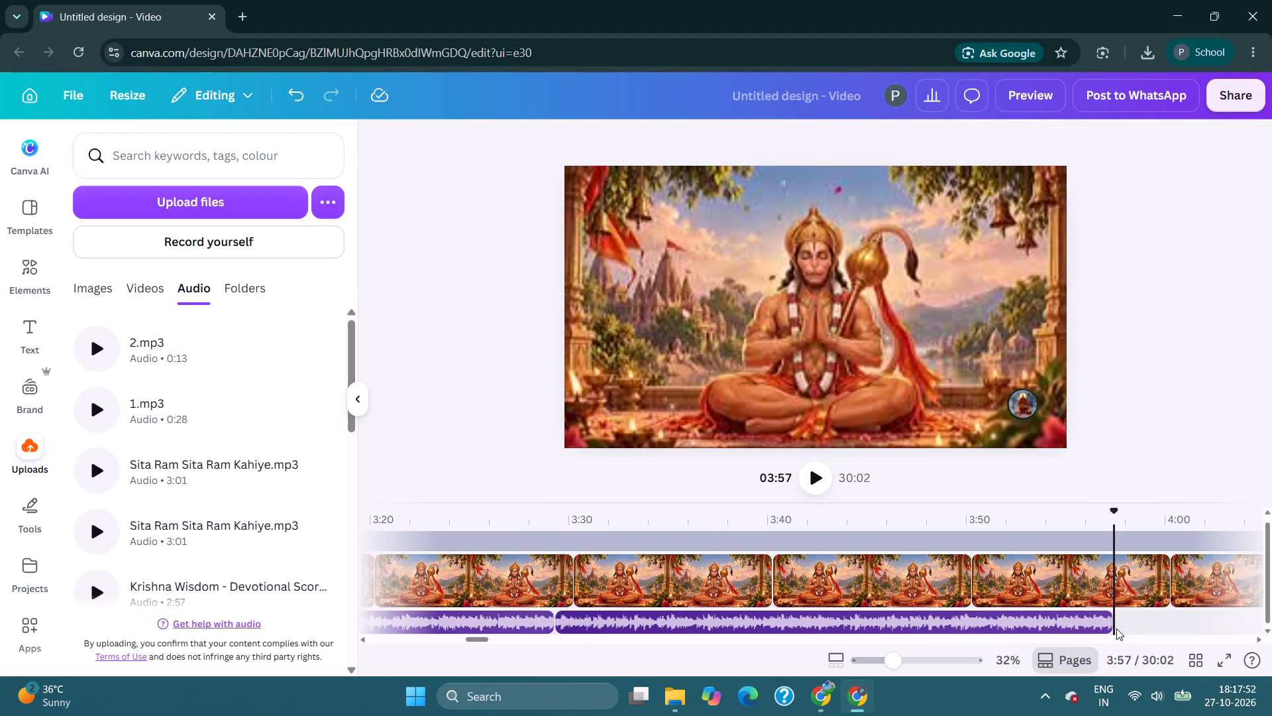
Continue the audio loop with two more 1.mp3 copies pasted at about 4:25 and 4:53.
{"action": "left_click_drag", "start_coordinate": [481, 639], "coordinate": [527, 640]}
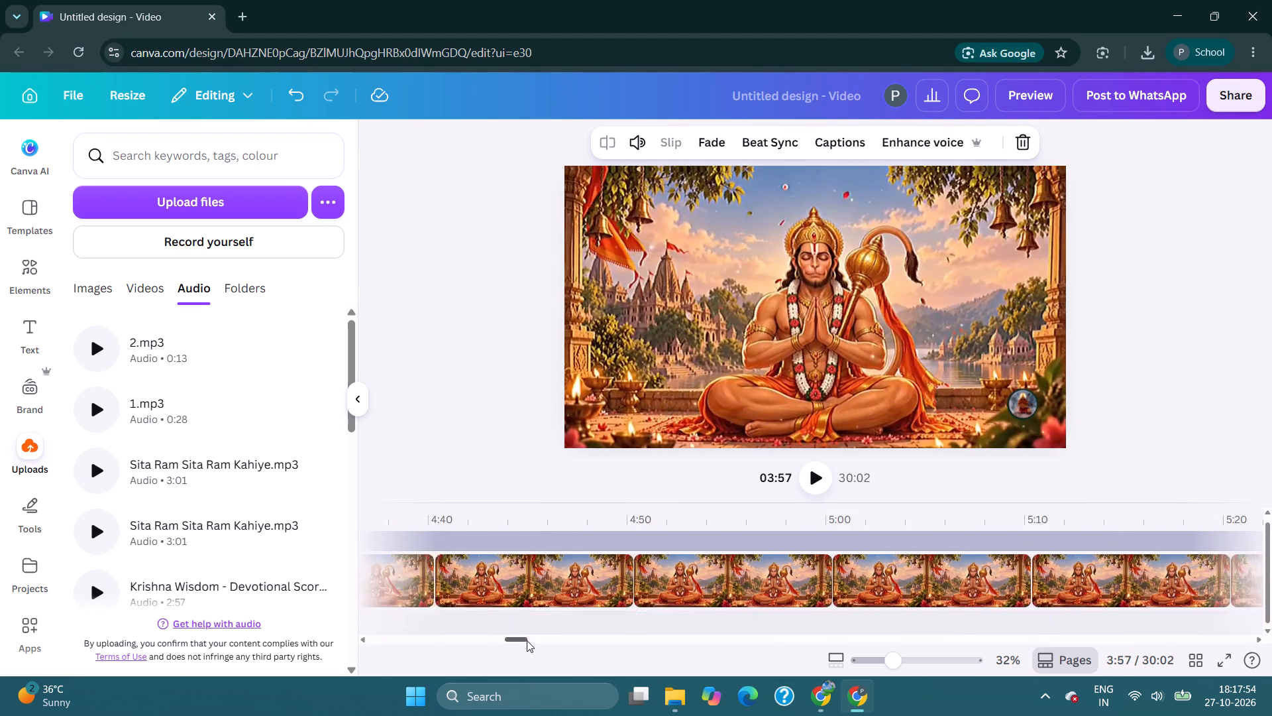
{"action": "left_click_drag", "start_coordinate": [527, 640], "coordinate": [512, 643]}
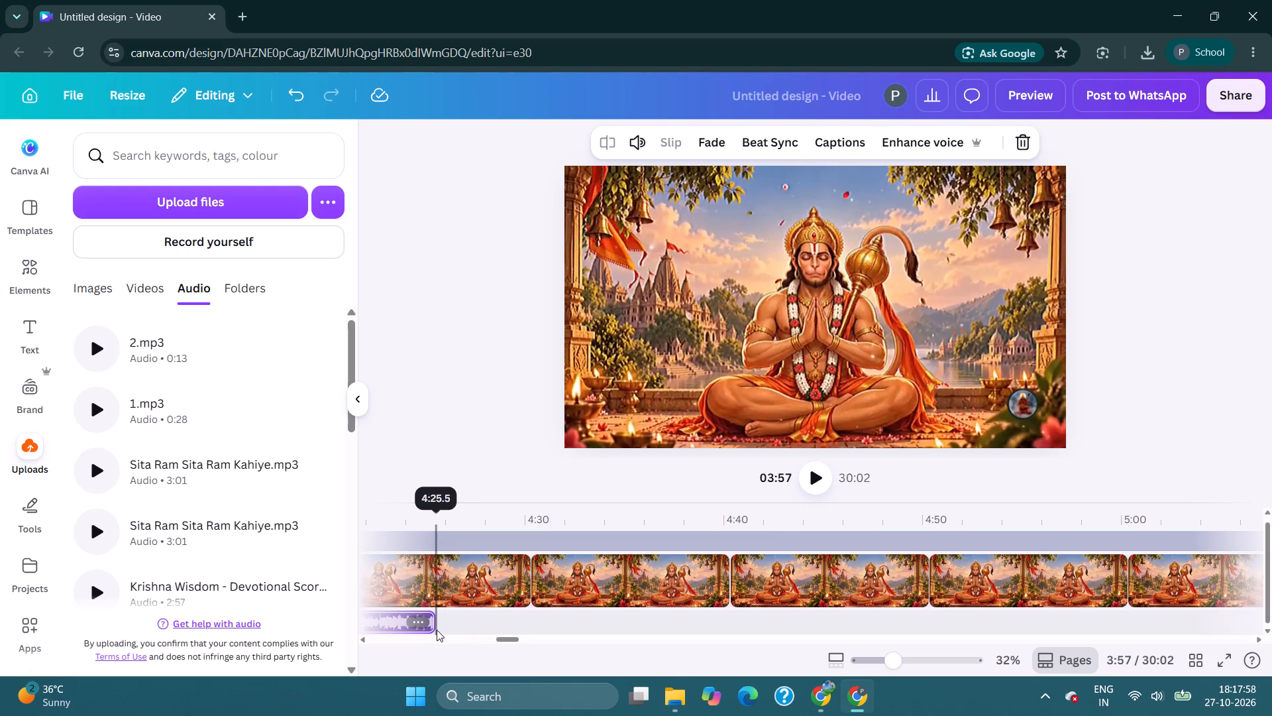
{"action": "left_click", "coordinate": [437, 630]}
{"action": "key", "text": "ctrl+v"}
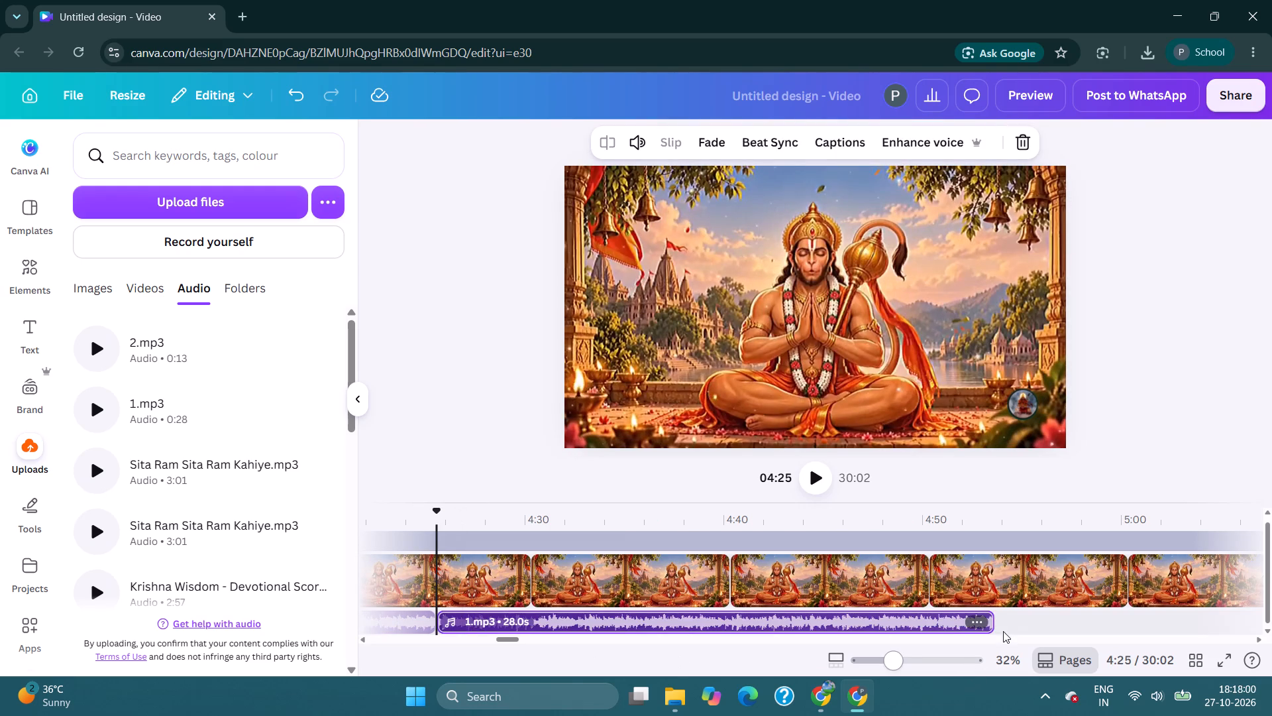
{"action": "left_click", "coordinate": [996, 627]}
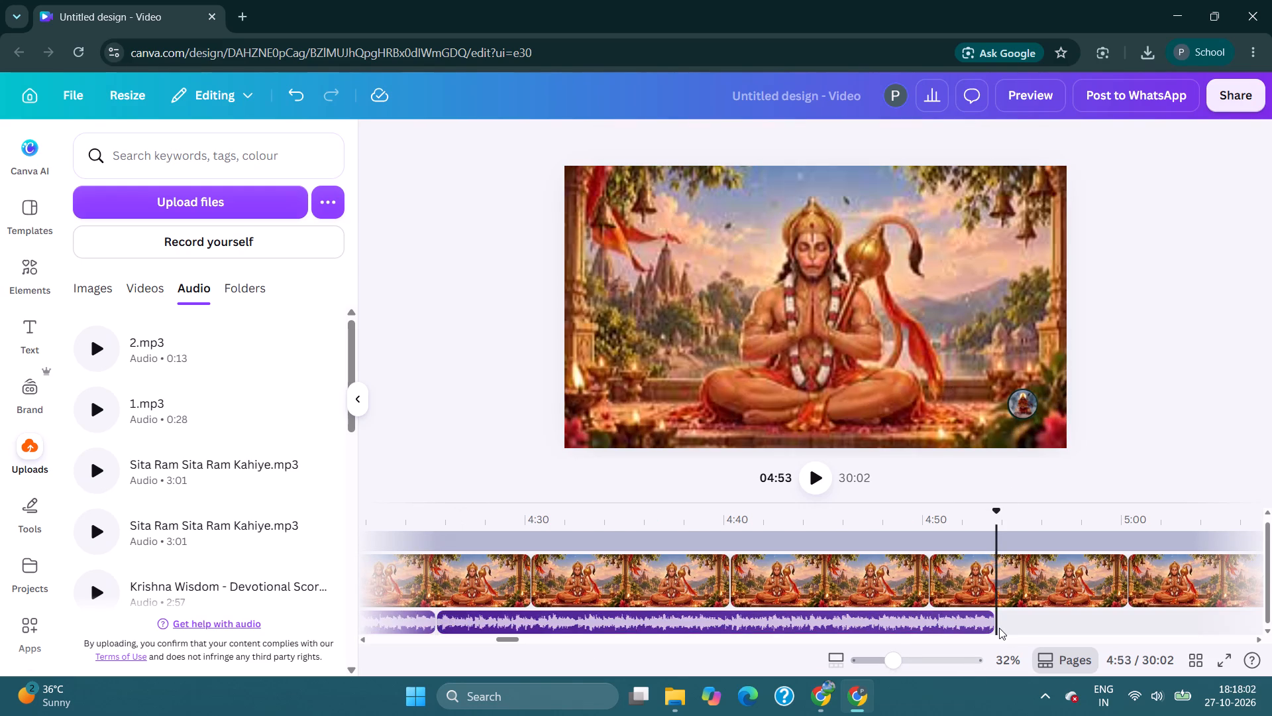
{"action": "key", "text": "ctrl+v"}
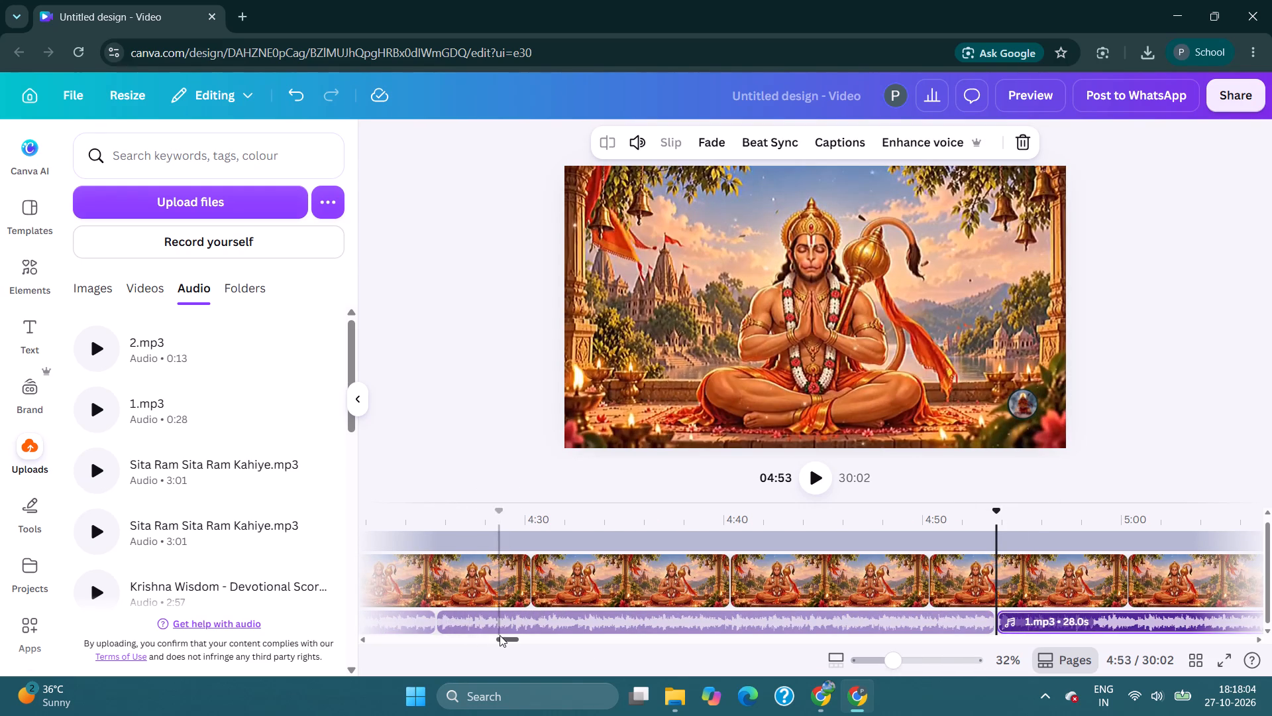
Paste 1.mp3 copies at about 5:21 and 5:49, keeping both on the same audio track as the earlier copies.
{"action": "left_click_drag", "start_coordinate": [502, 635], "coordinate": [530, 642]}
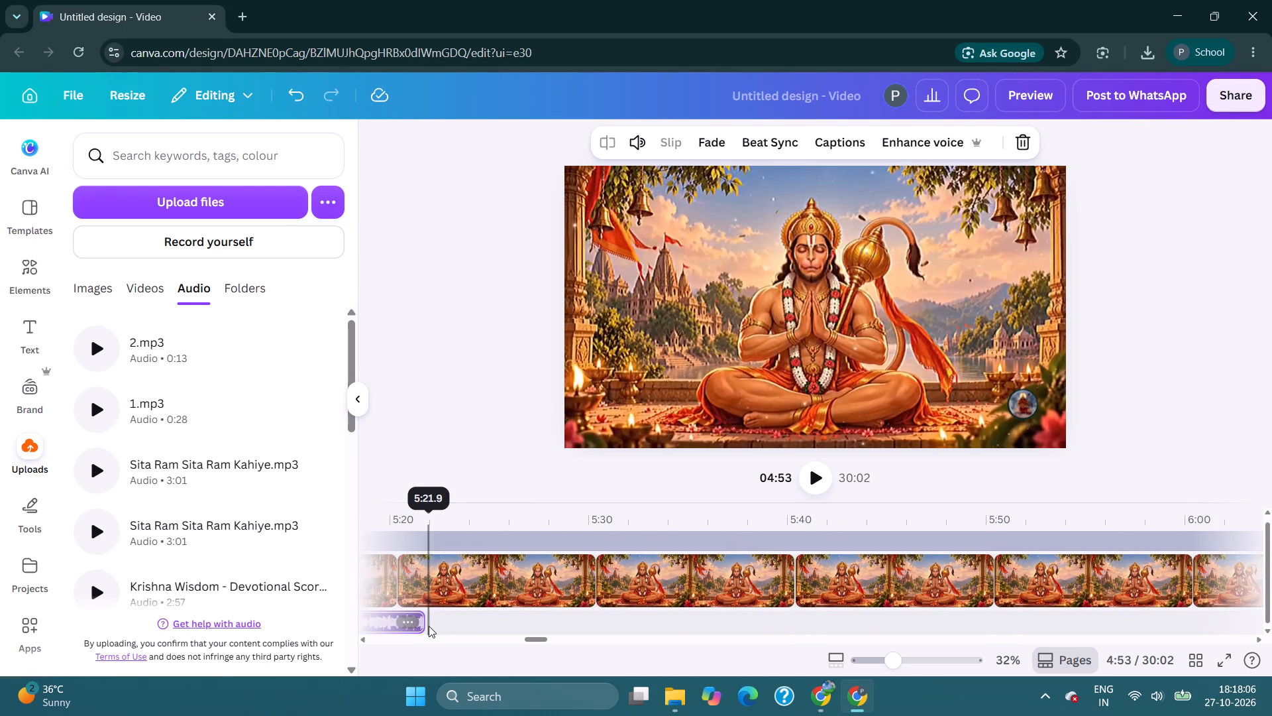
{"action": "left_click", "coordinate": [427, 626]}
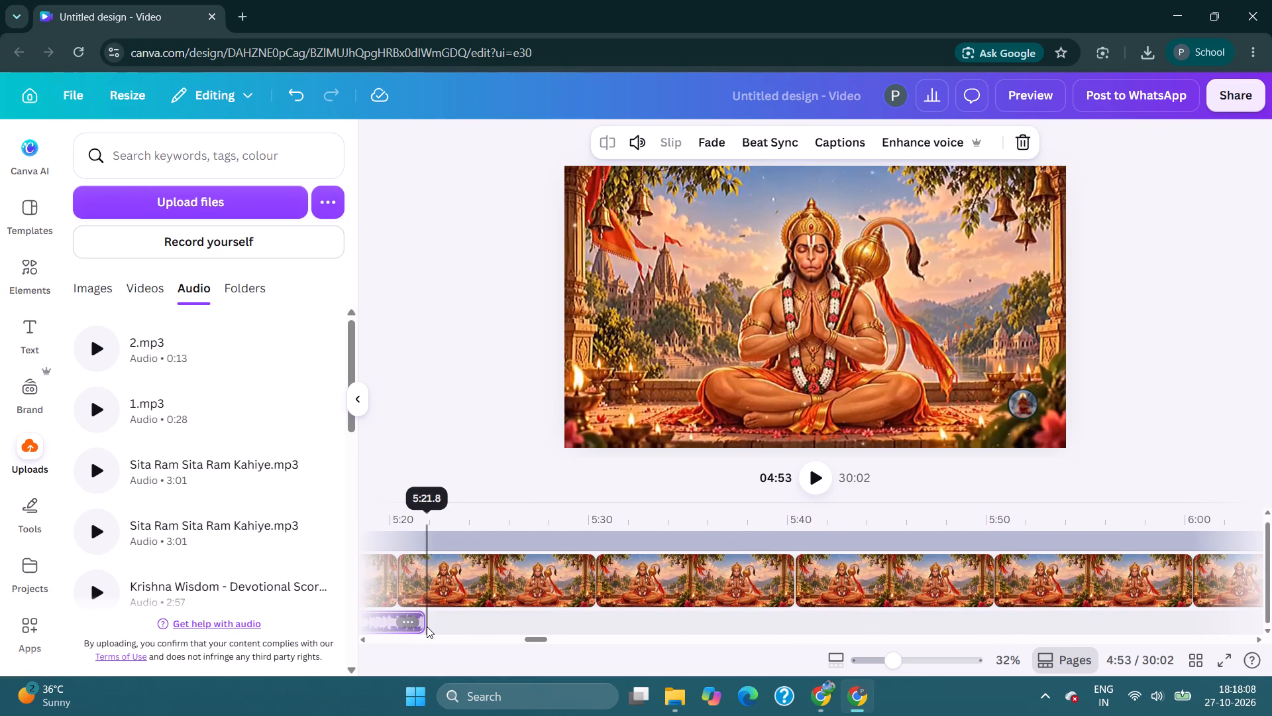
{"action": "key", "text": "ctrl+v"}
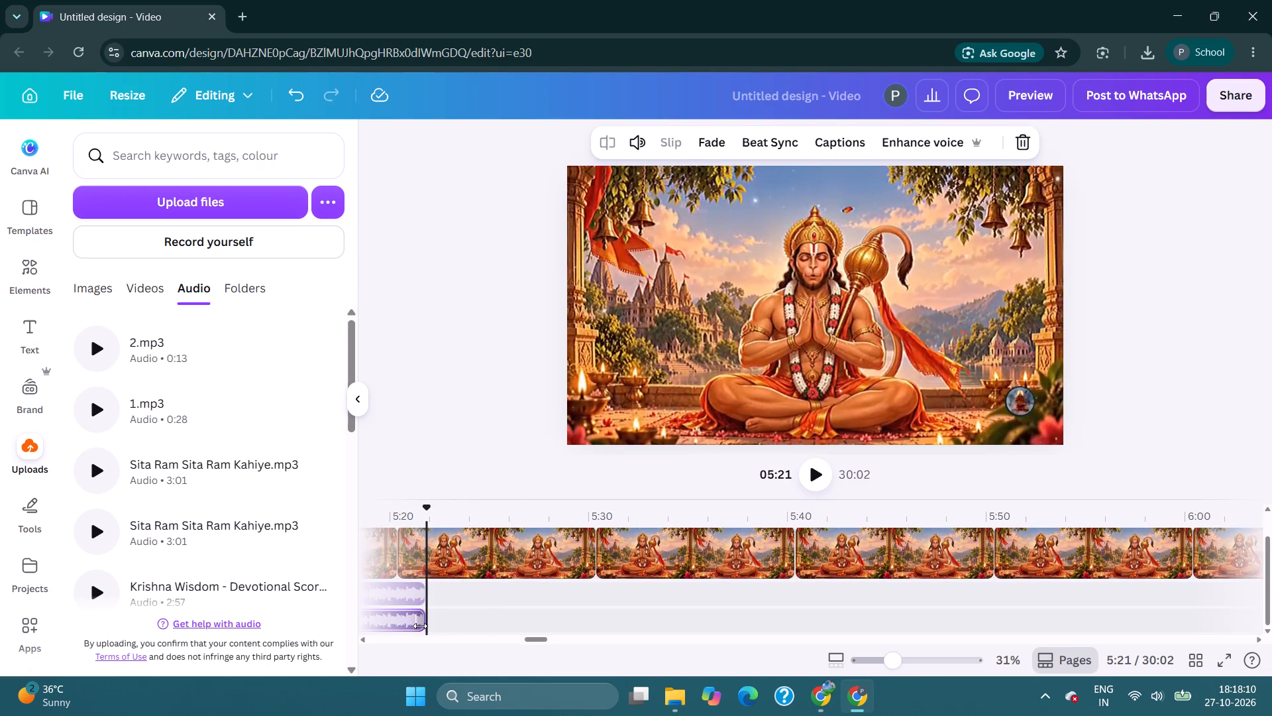
{"action": "key", "text": "ctrl+z"}
{"action": "left_click", "coordinate": [427, 626]}
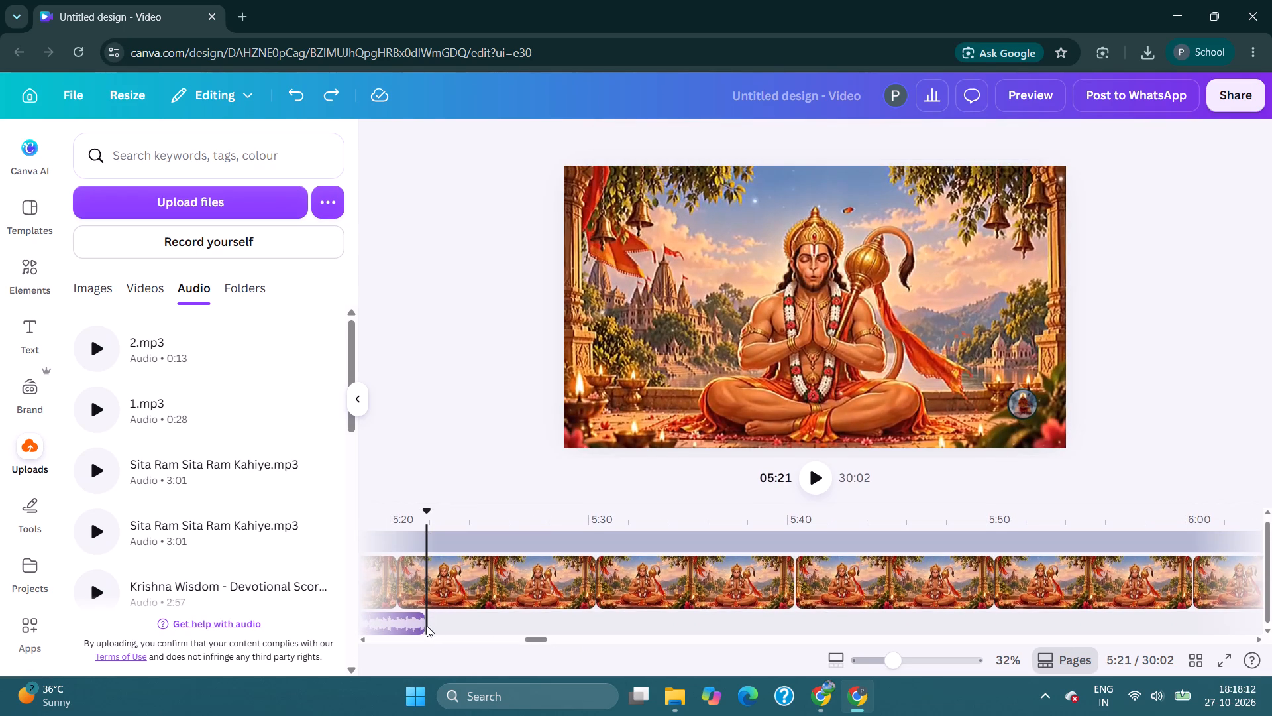
{"action": "key", "text": "ctrl+v"}
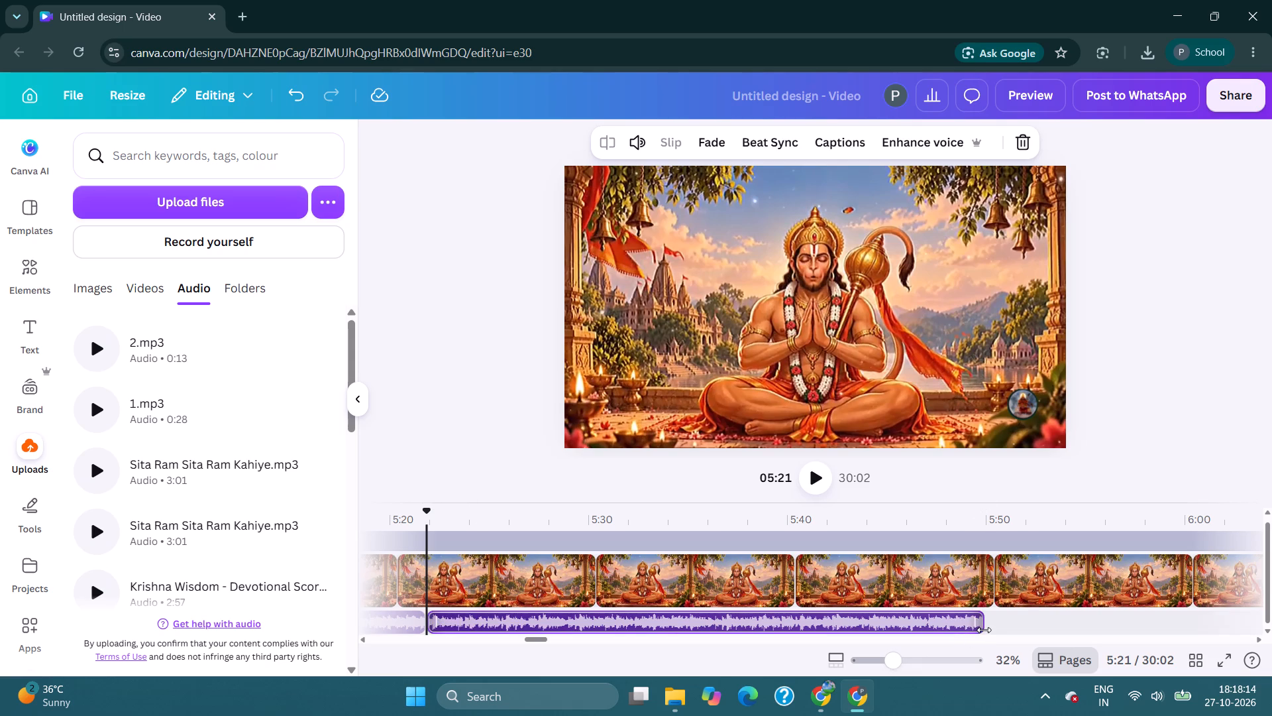
{"action": "left_click", "coordinate": [984, 630]}
{"action": "key", "text": "ctrl+v"}
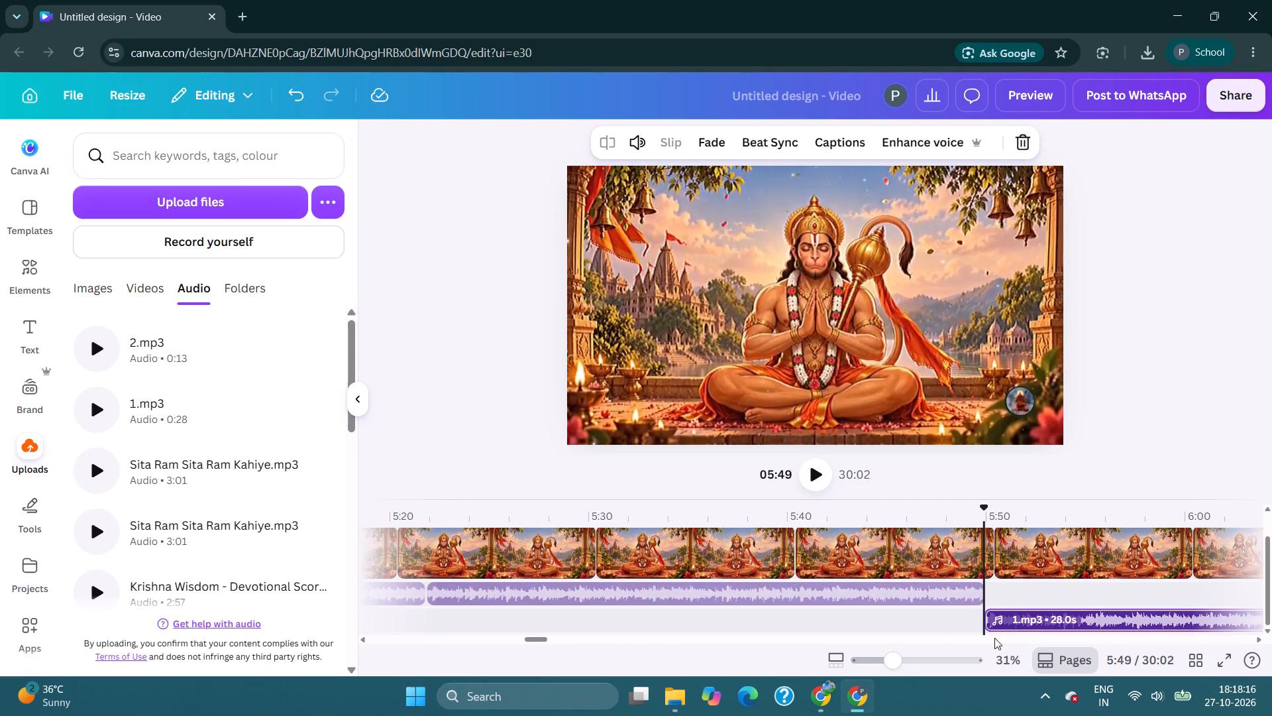
{"action": "left_click_drag", "start_coordinate": [1010, 626], "coordinate": [1012, 614]}
{"action": "left_click", "coordinate": [1026, 626]}
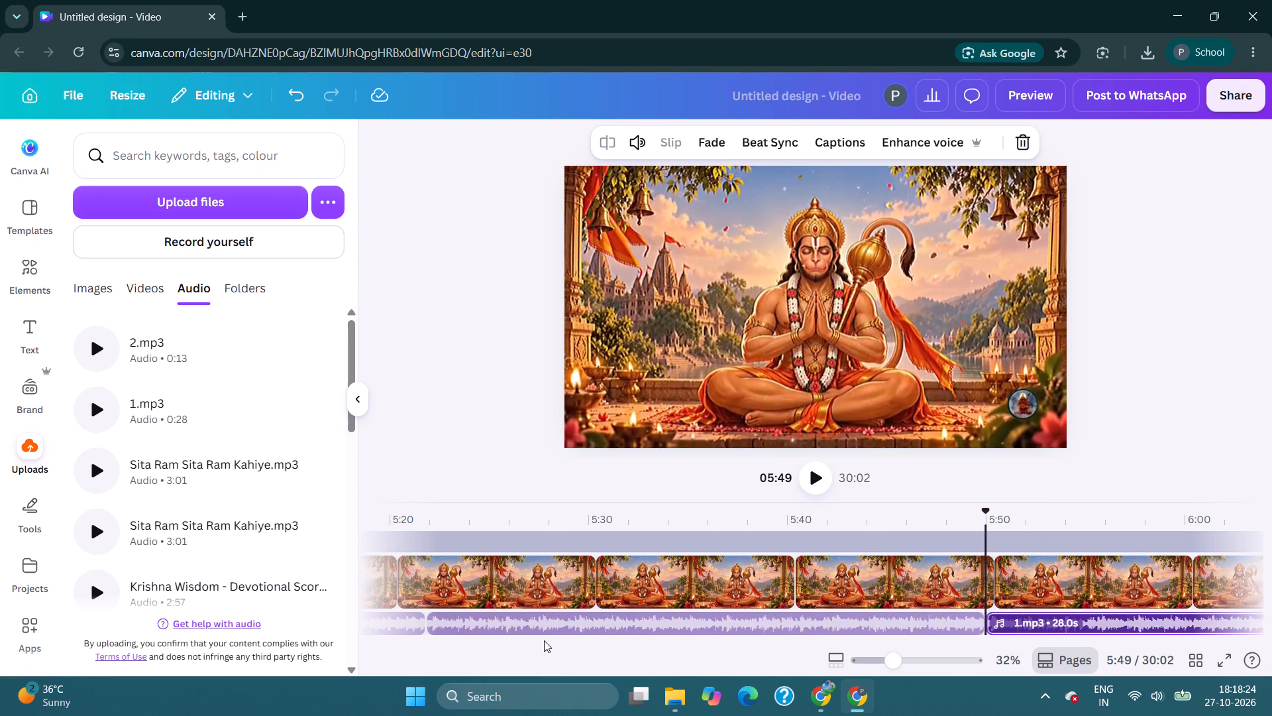
Generate captions for the first 1.mp3 clip, which directly follows 2.mp3 near the start of the video.
{"action": "left_click_drag", "start_coordinate": [544, 640], "coordinate": [617, 642]}
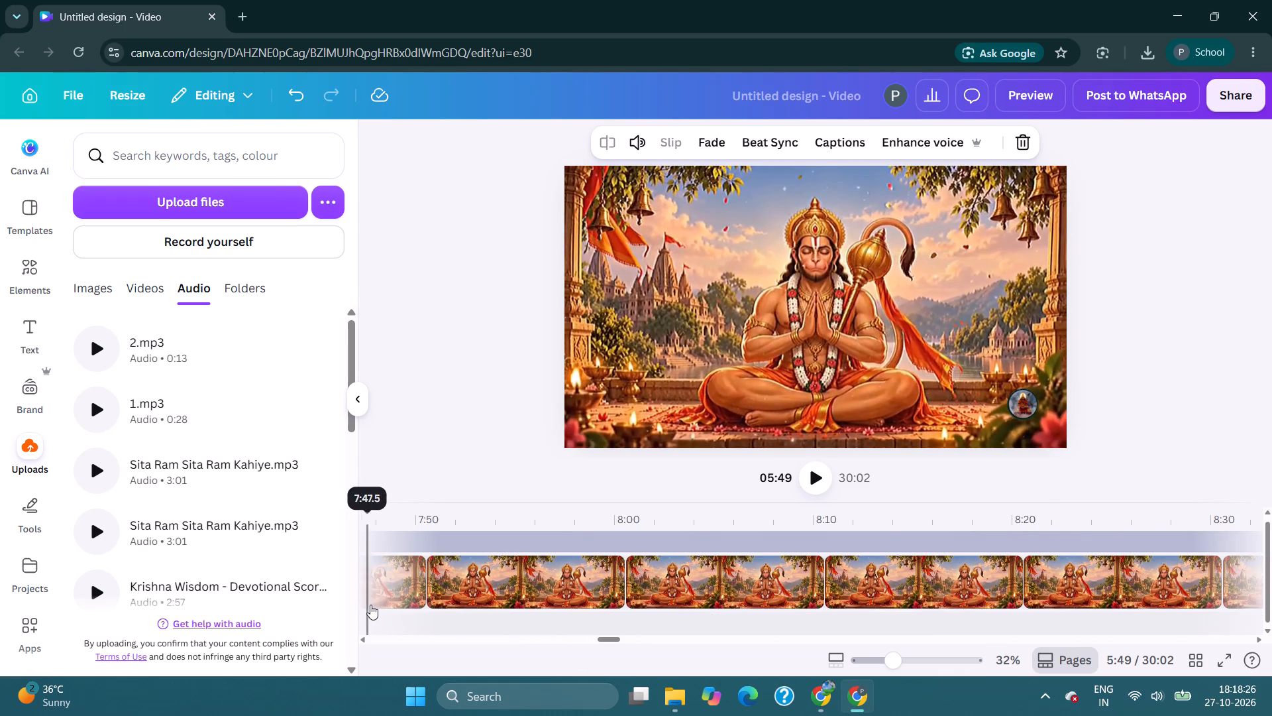
{"action": "left_click_drag", "start_coordinate": [608, 642], "coordinate": [571, 637]}
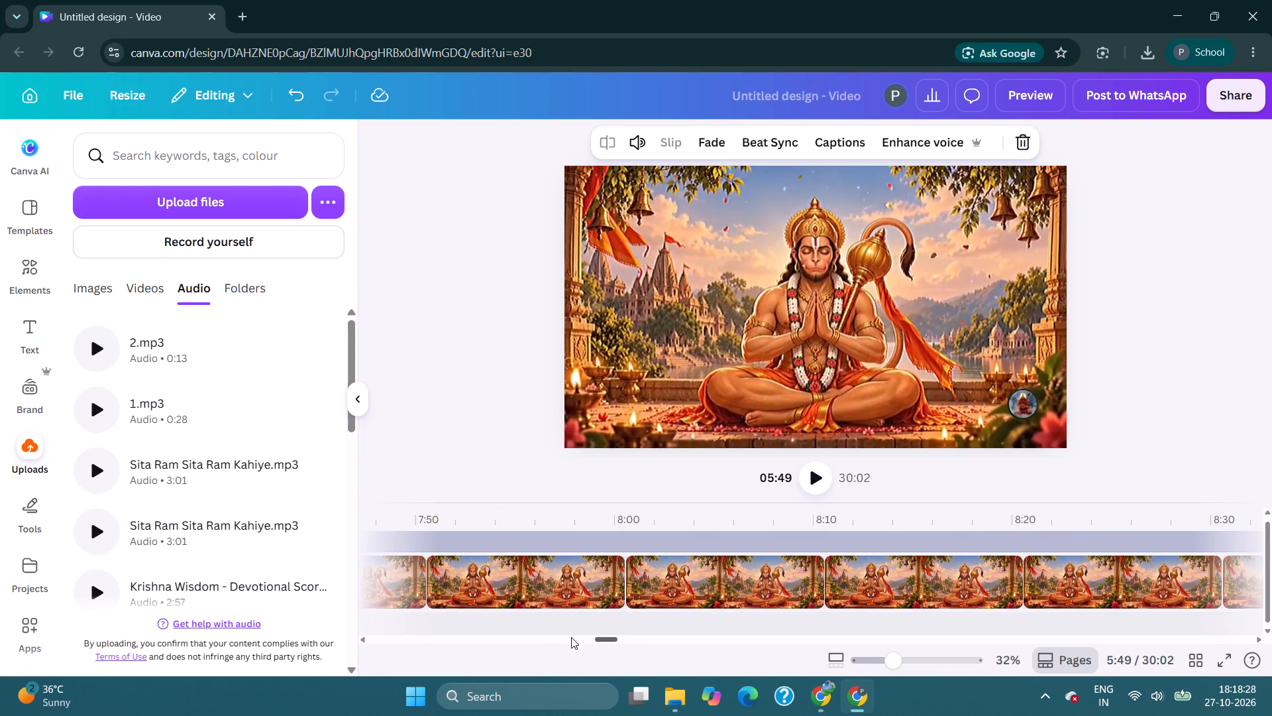
{"action": "left_click_drag", "start_coordinate": [571, 637], "coordinate": [342, 620]}
{"action": "left_click", "coordinate": [401, 626]}
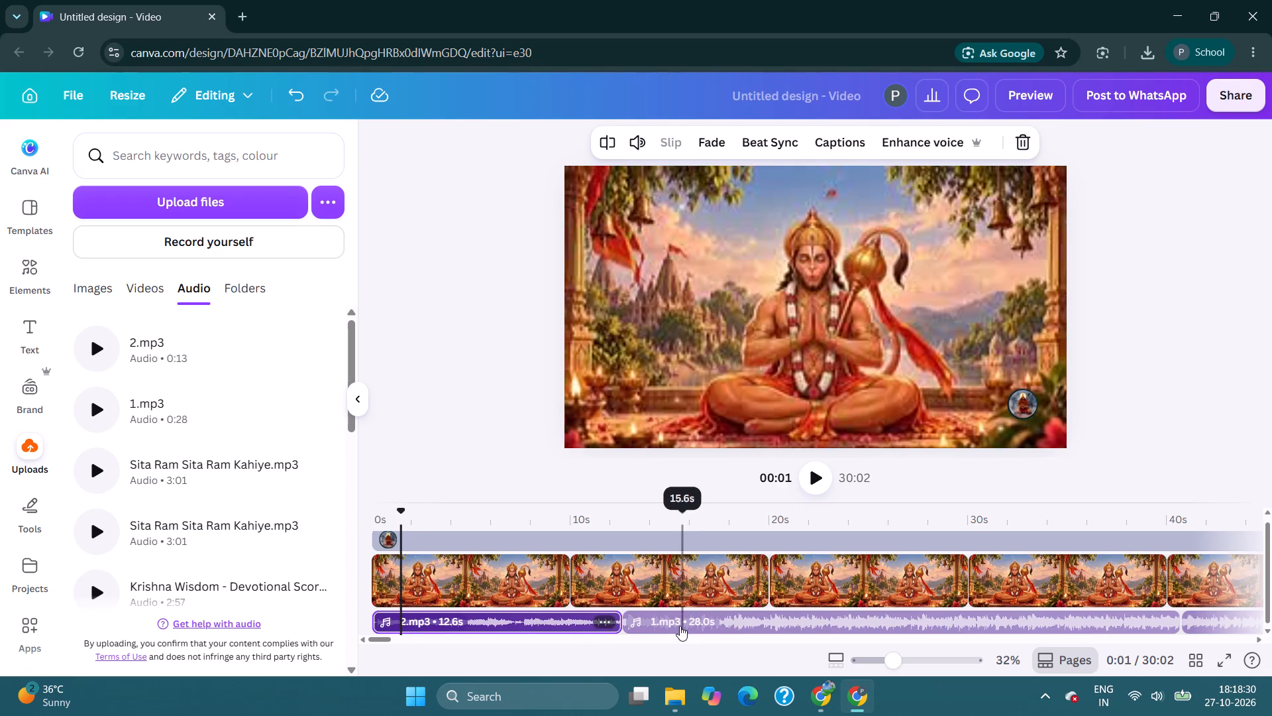
{"action": "left_click", "coordinate": [676, 625]}
{"action": "left_click", "coordinate": [845, 151]}
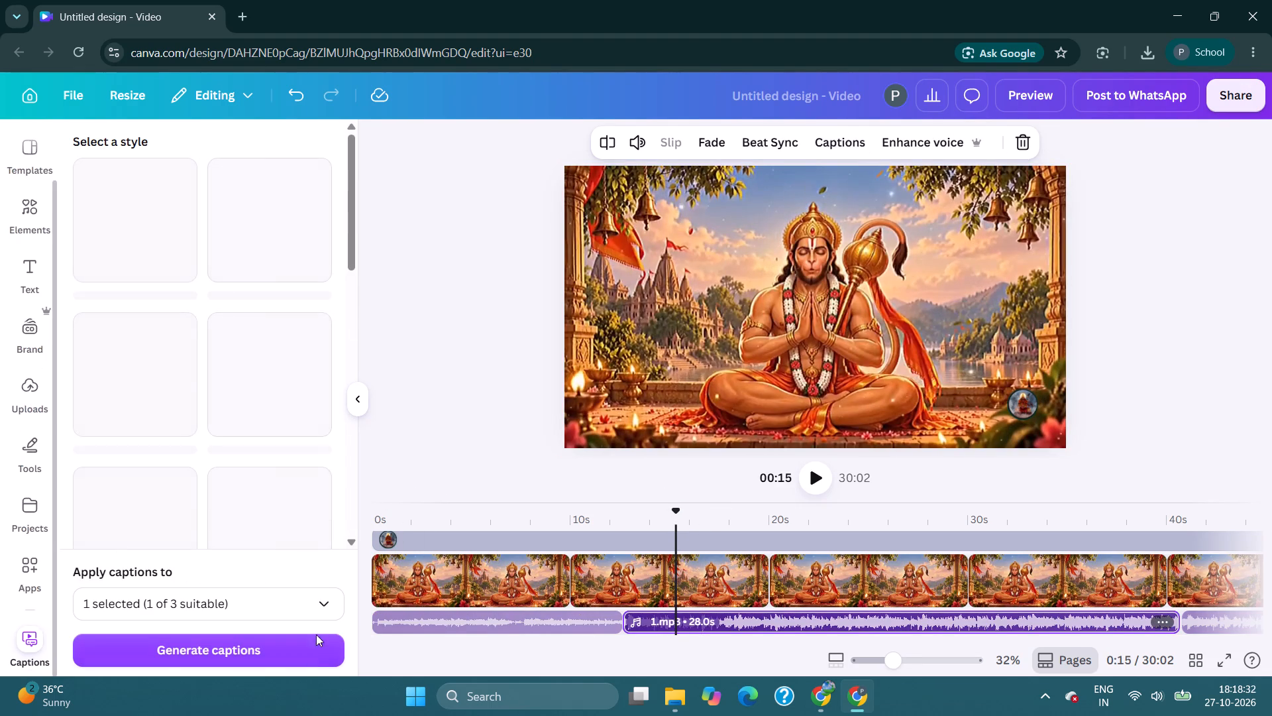
{"action": "left_click", "coordinate": [240, 652]}
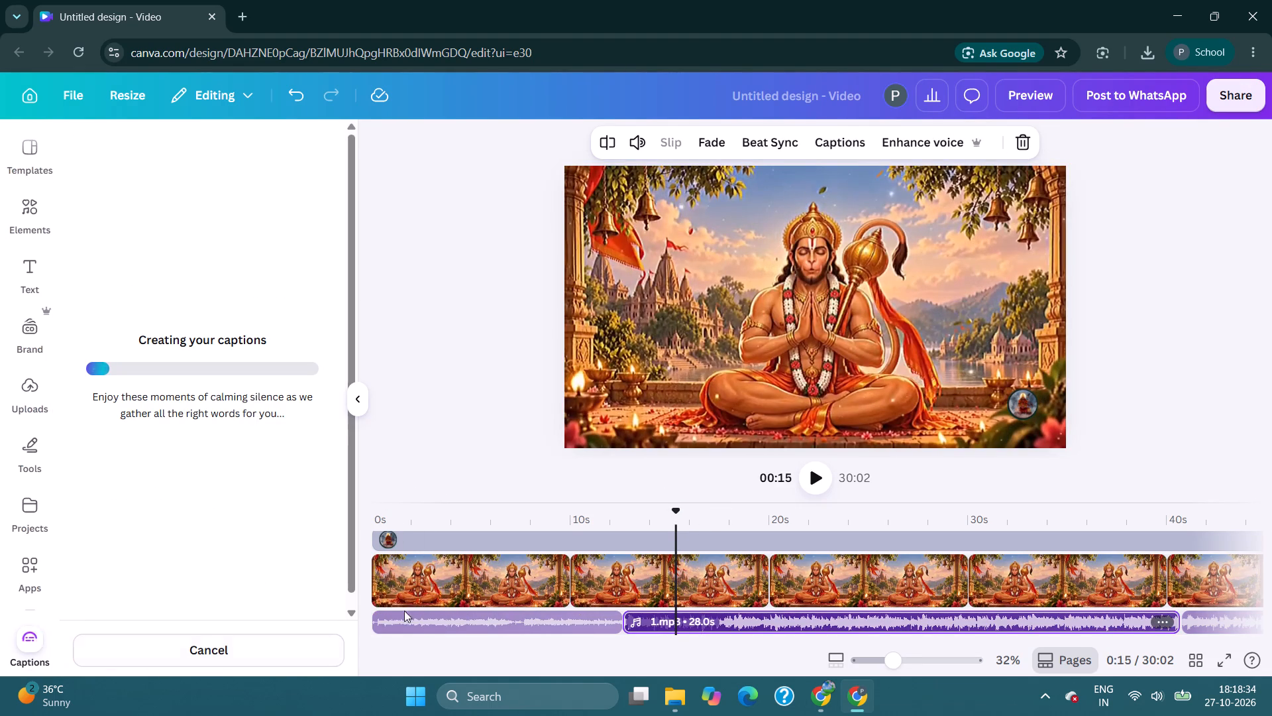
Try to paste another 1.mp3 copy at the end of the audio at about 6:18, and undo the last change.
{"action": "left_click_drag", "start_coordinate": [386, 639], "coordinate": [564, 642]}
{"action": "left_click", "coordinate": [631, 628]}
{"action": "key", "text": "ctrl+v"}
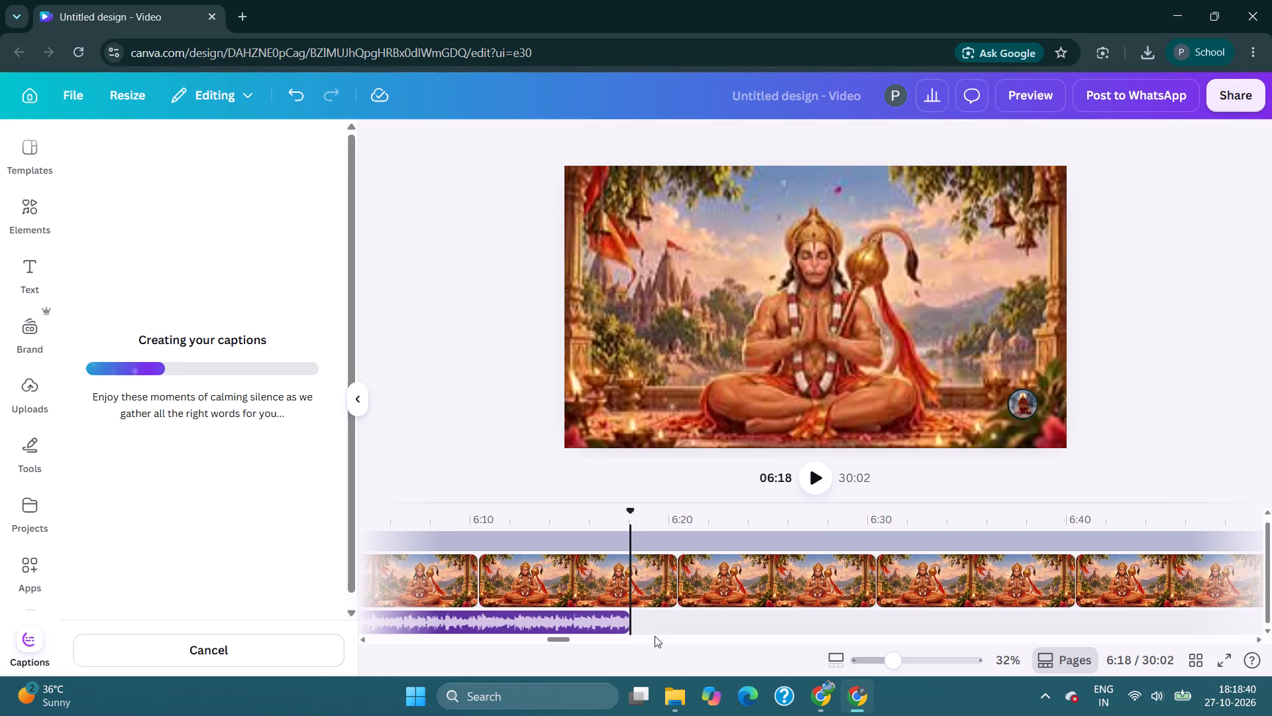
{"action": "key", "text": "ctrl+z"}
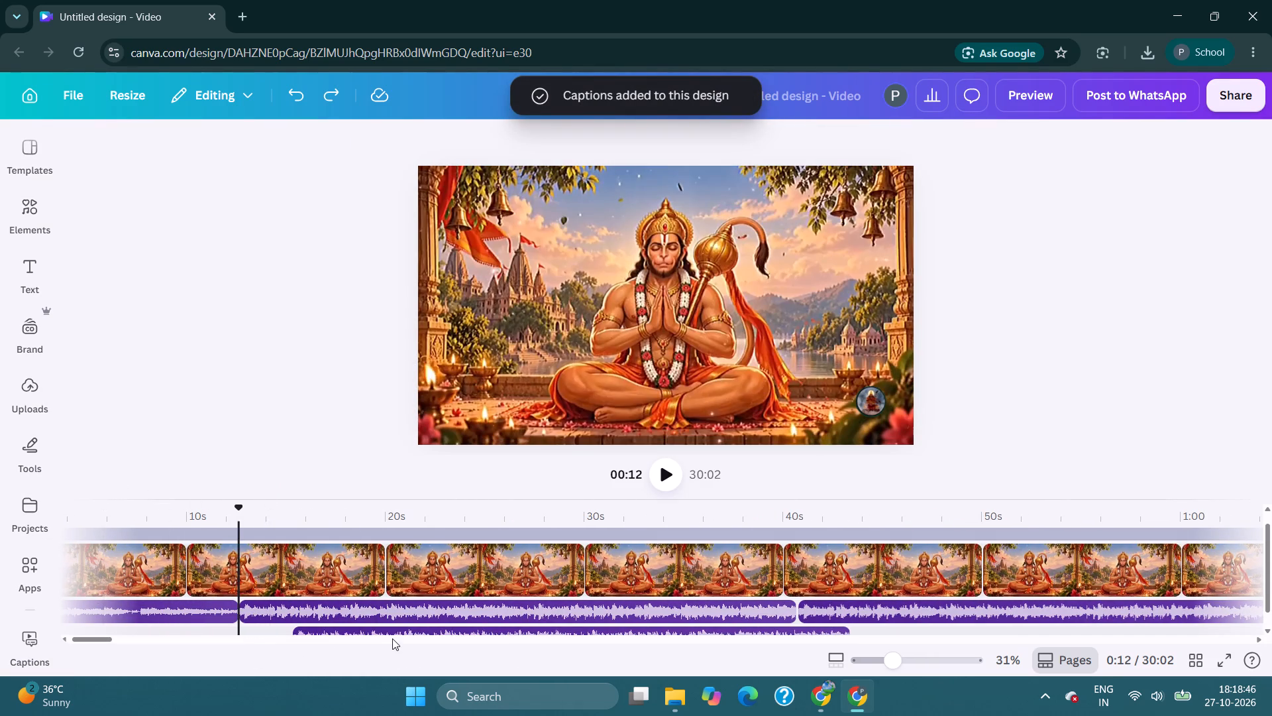
Delete the extra 1.mp3 clip that overlaps the main audio on a second track from about 0:15.
{"action": "left_click", "coordinate": [401, 634]}
{"action": "key", "text": "Delete"}
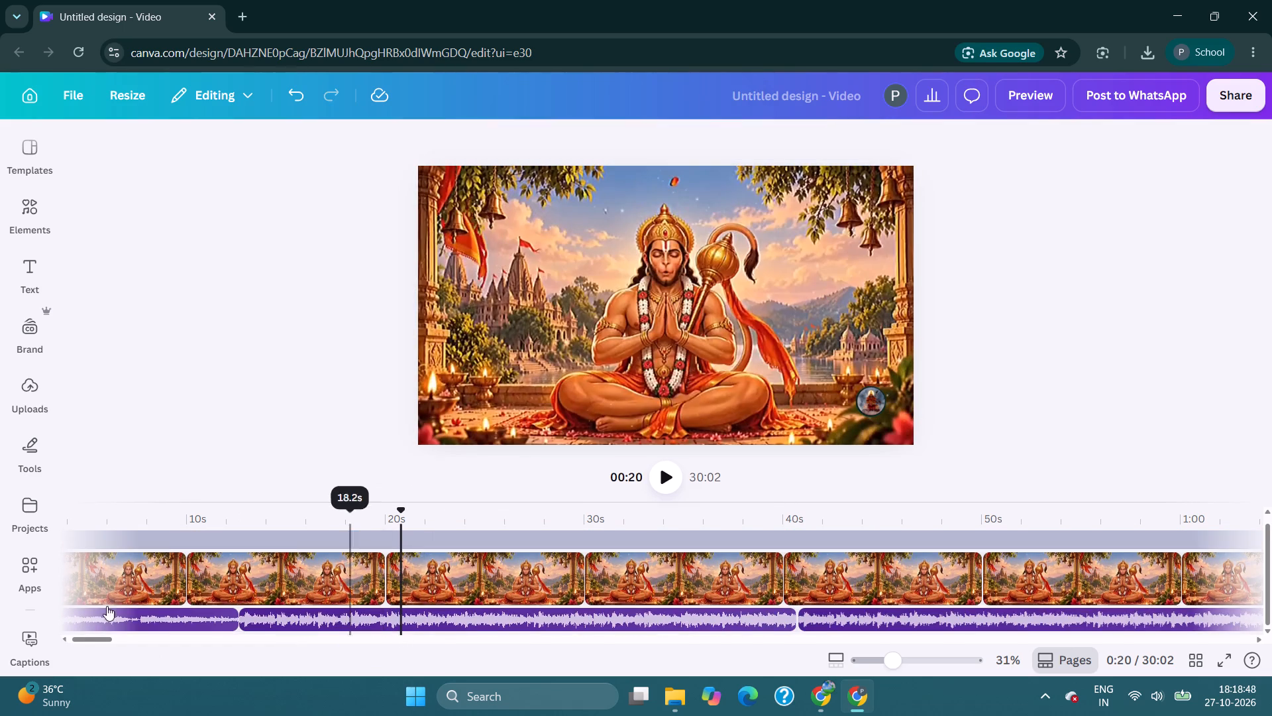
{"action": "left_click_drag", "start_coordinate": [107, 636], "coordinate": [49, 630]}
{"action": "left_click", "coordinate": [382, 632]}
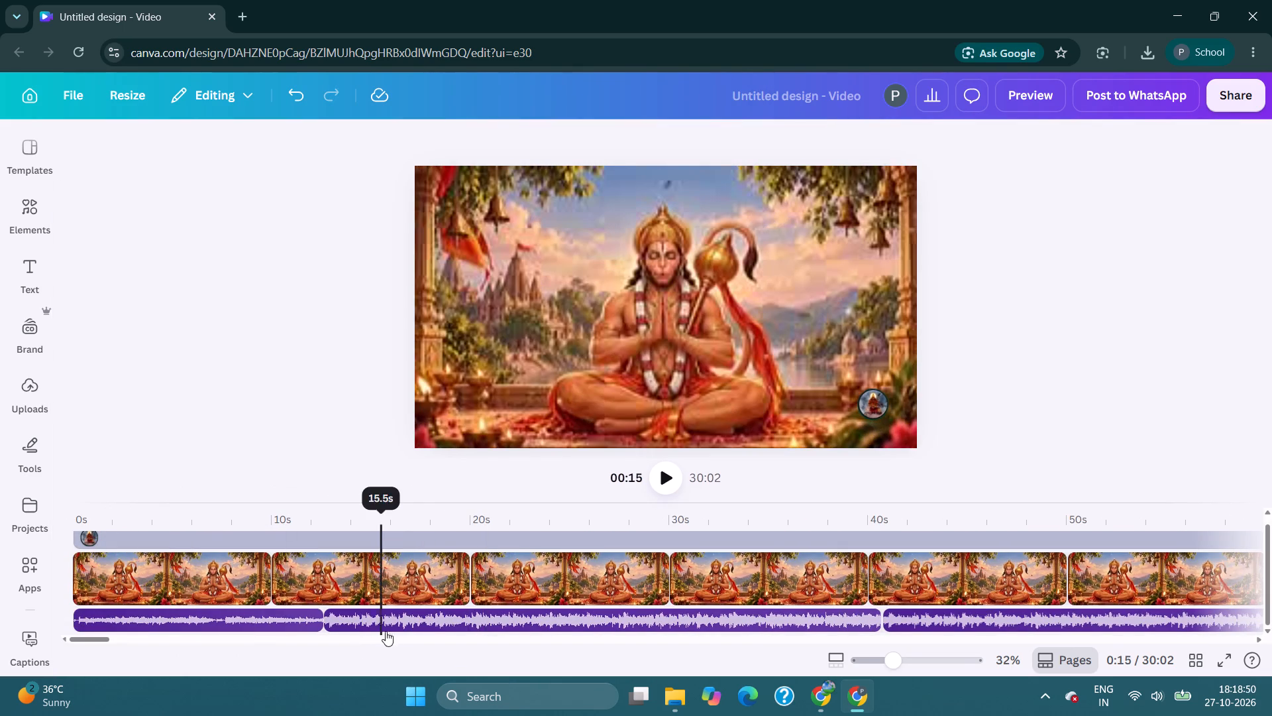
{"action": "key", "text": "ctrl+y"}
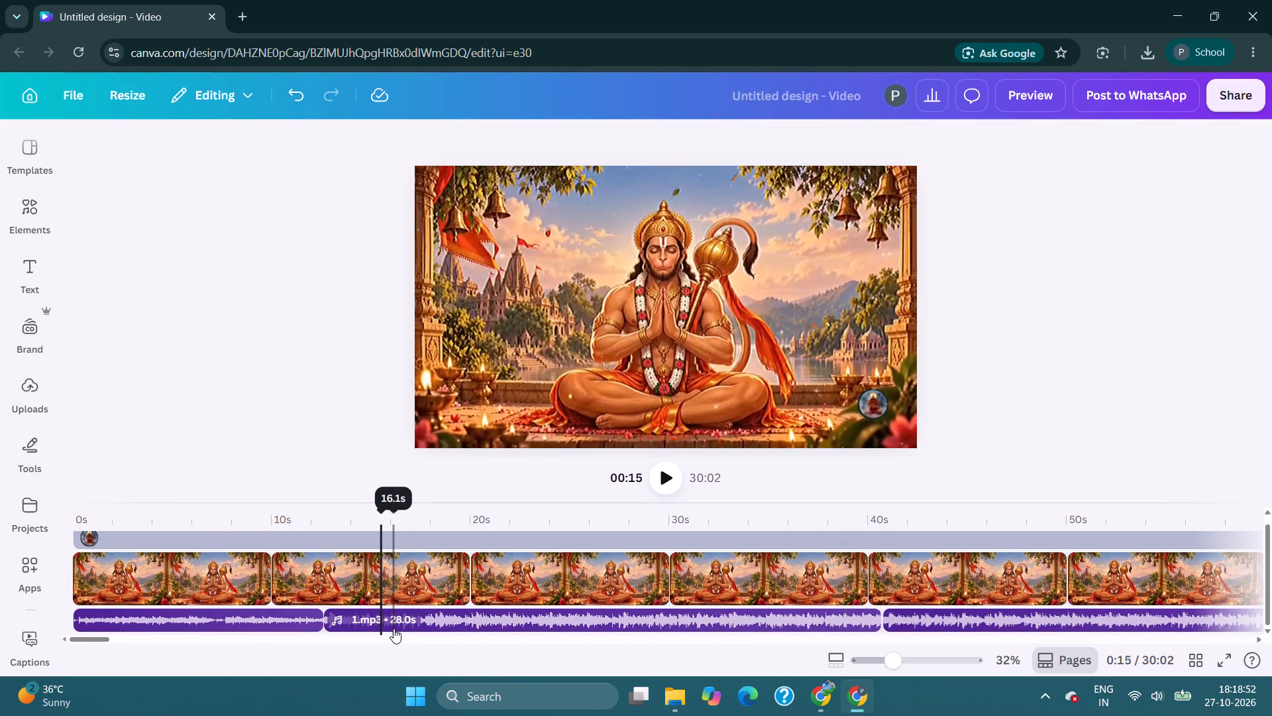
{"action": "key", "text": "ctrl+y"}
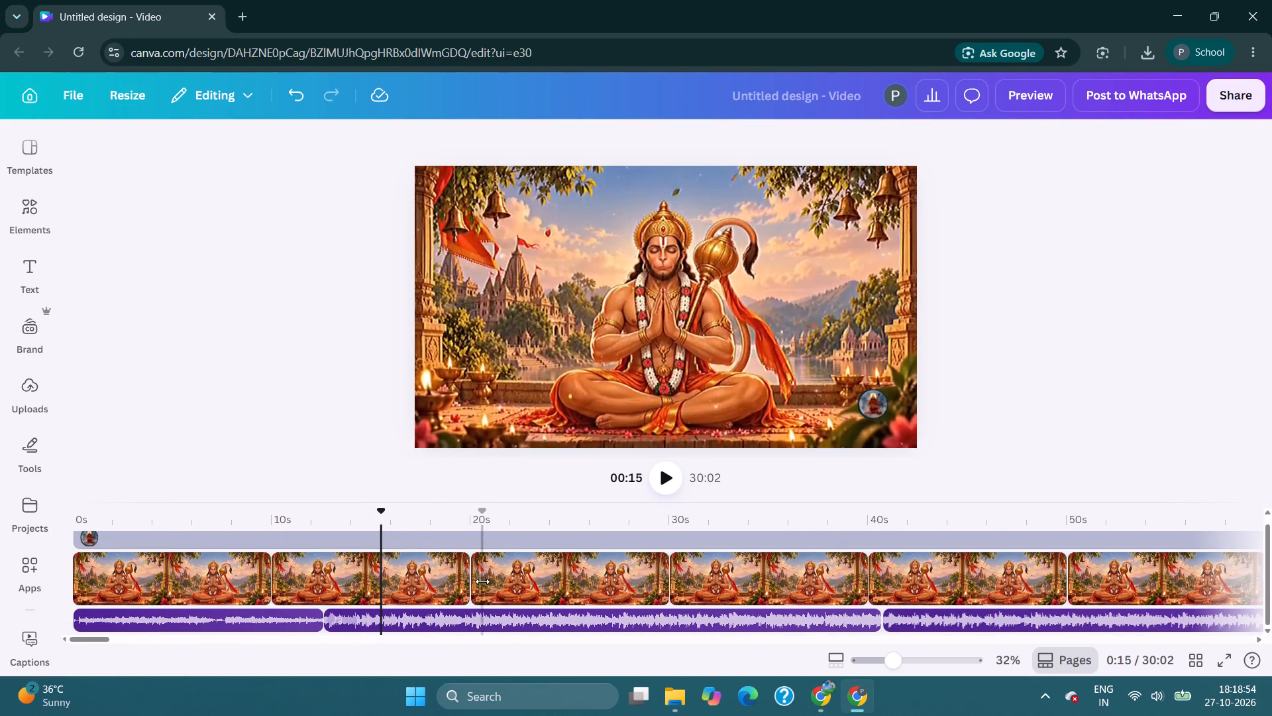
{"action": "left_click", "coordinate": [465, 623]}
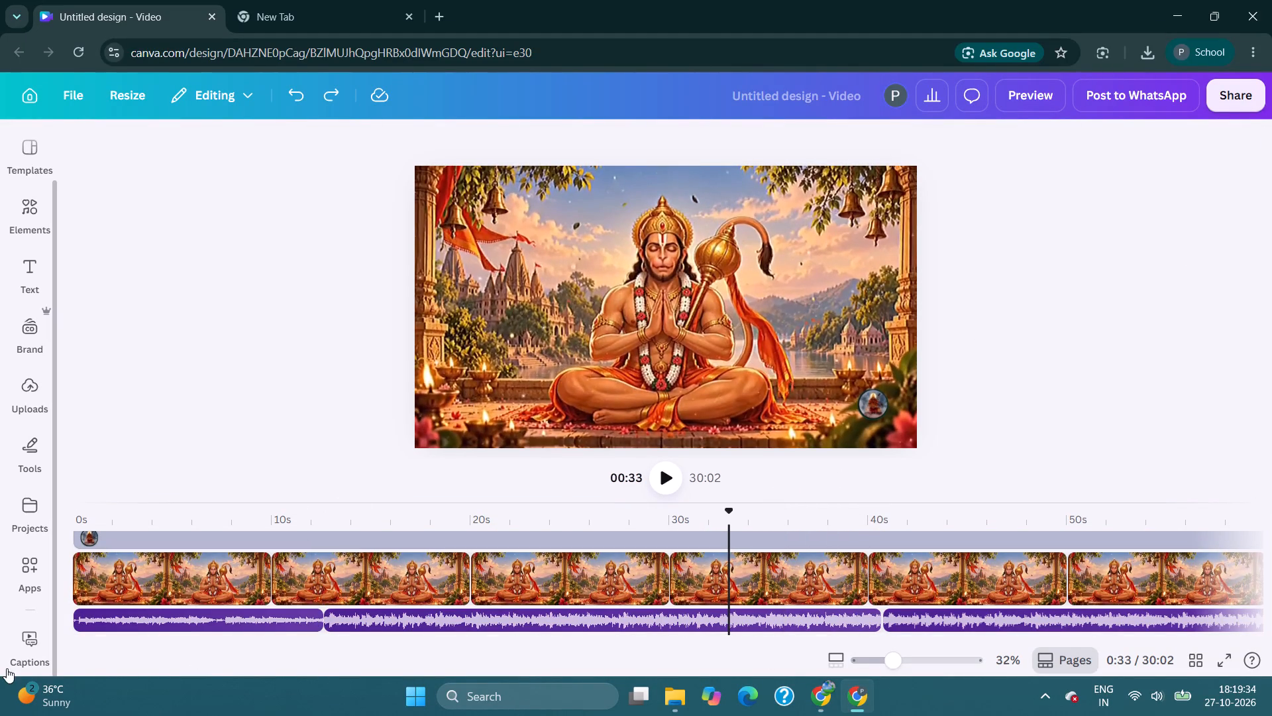
Continue the audio loop with two more 1.mp3 copies pasted at about 6:18 and 6:46, directly after the existing copies.
{"action": "left_click_drag", "start_coordinate": [96, 640], "coordinate": [366, 624]}
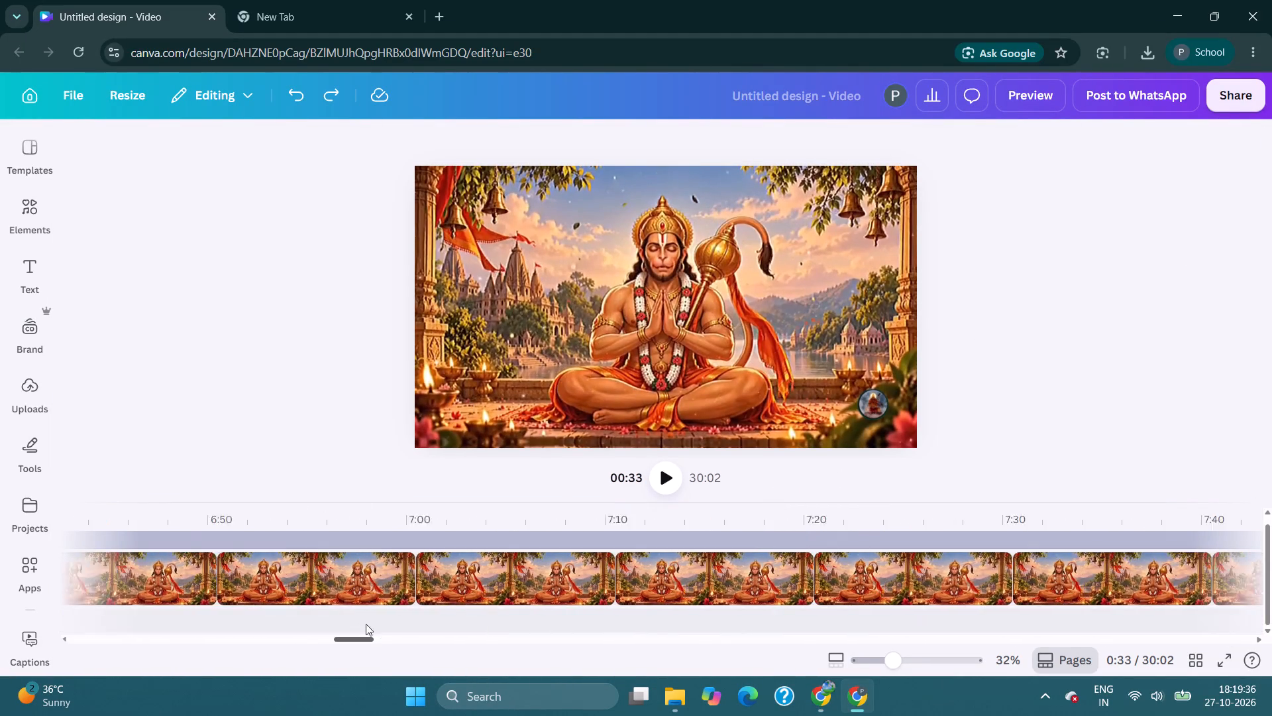
{"action": "left_click_drag", "start_coordinate": [366, 624], "coordinate": [329, 627]}
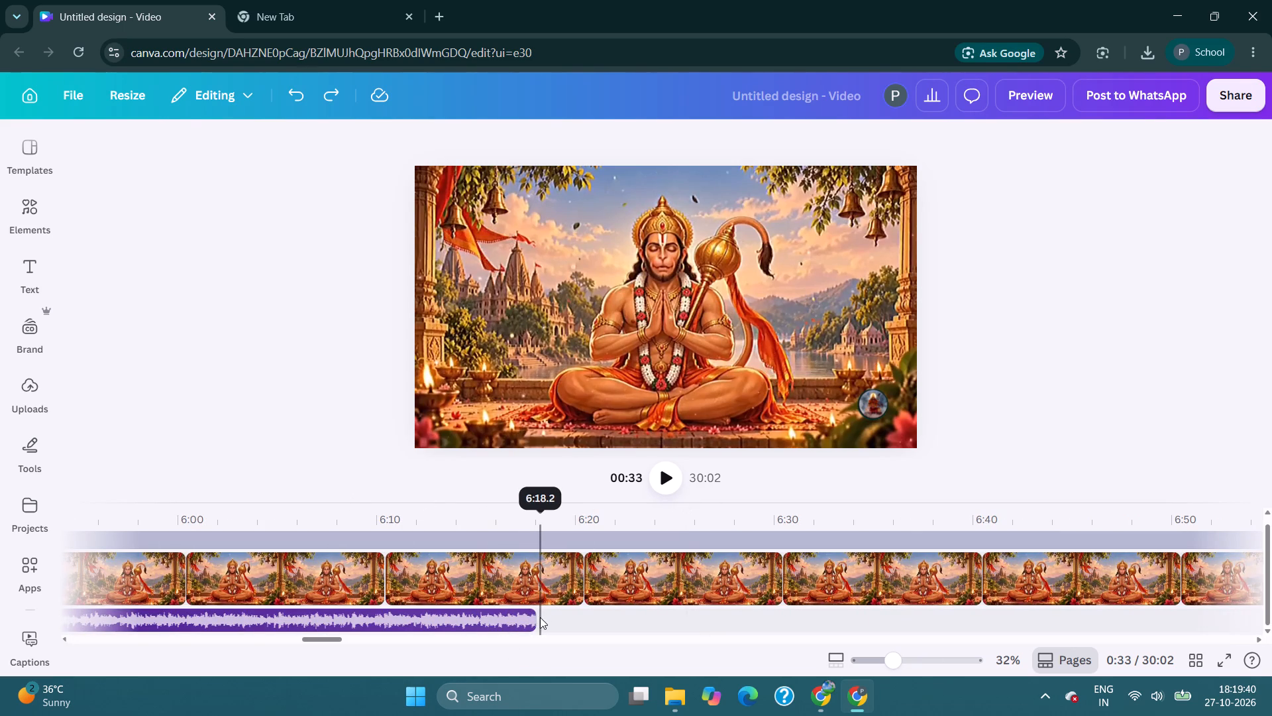
{"action": "left_click", "coordinate": [539, 622]}
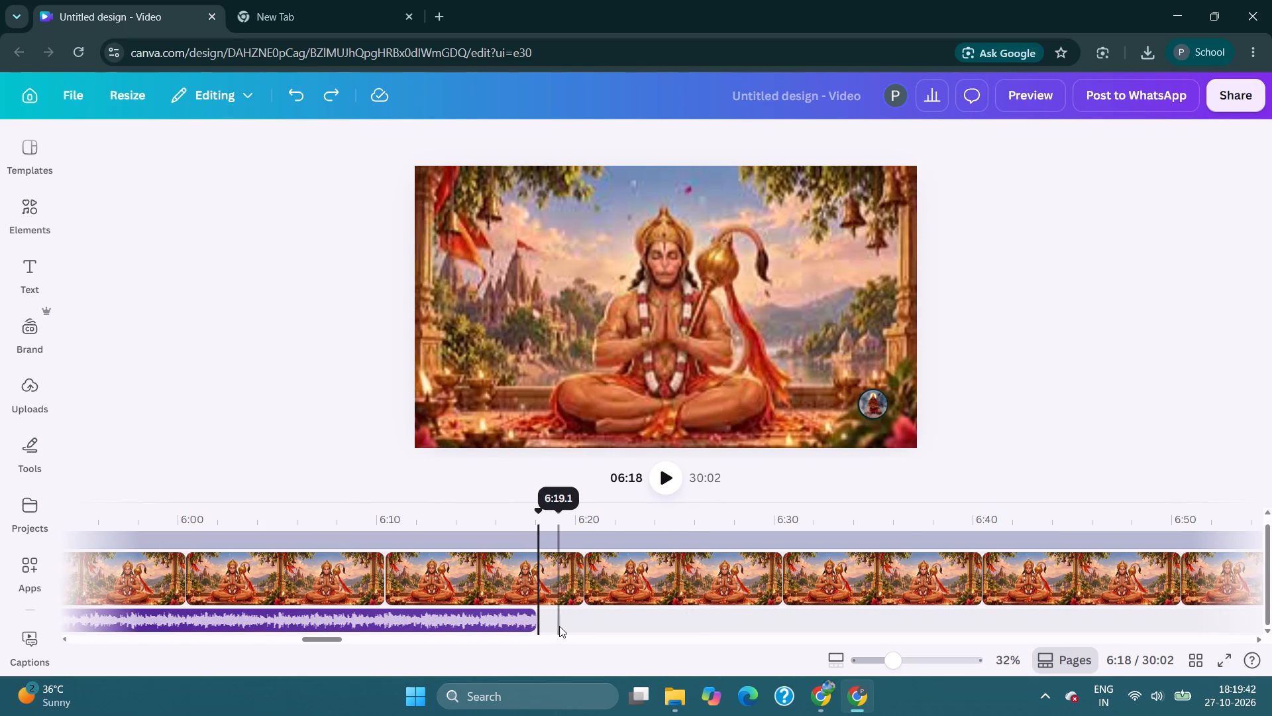
{"action": "key", "text": "ctrl+v"}
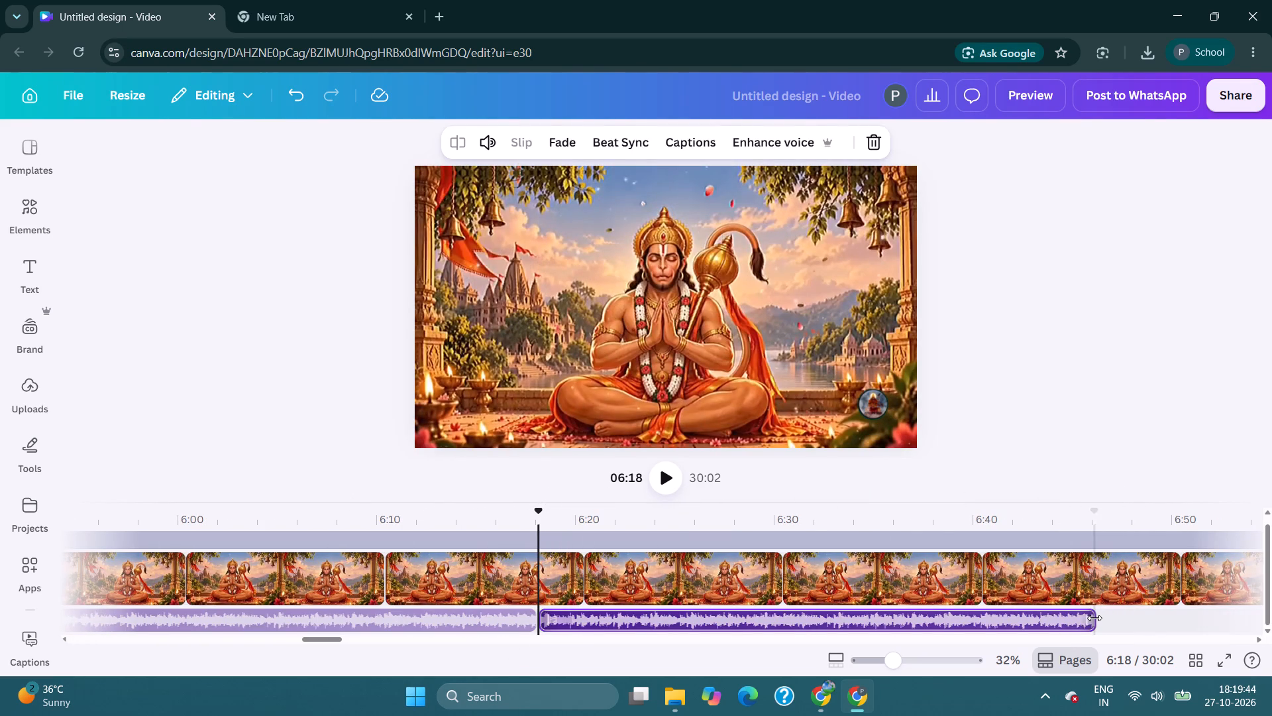
{"action": "left_click", "coordinate": [1098, 619]}
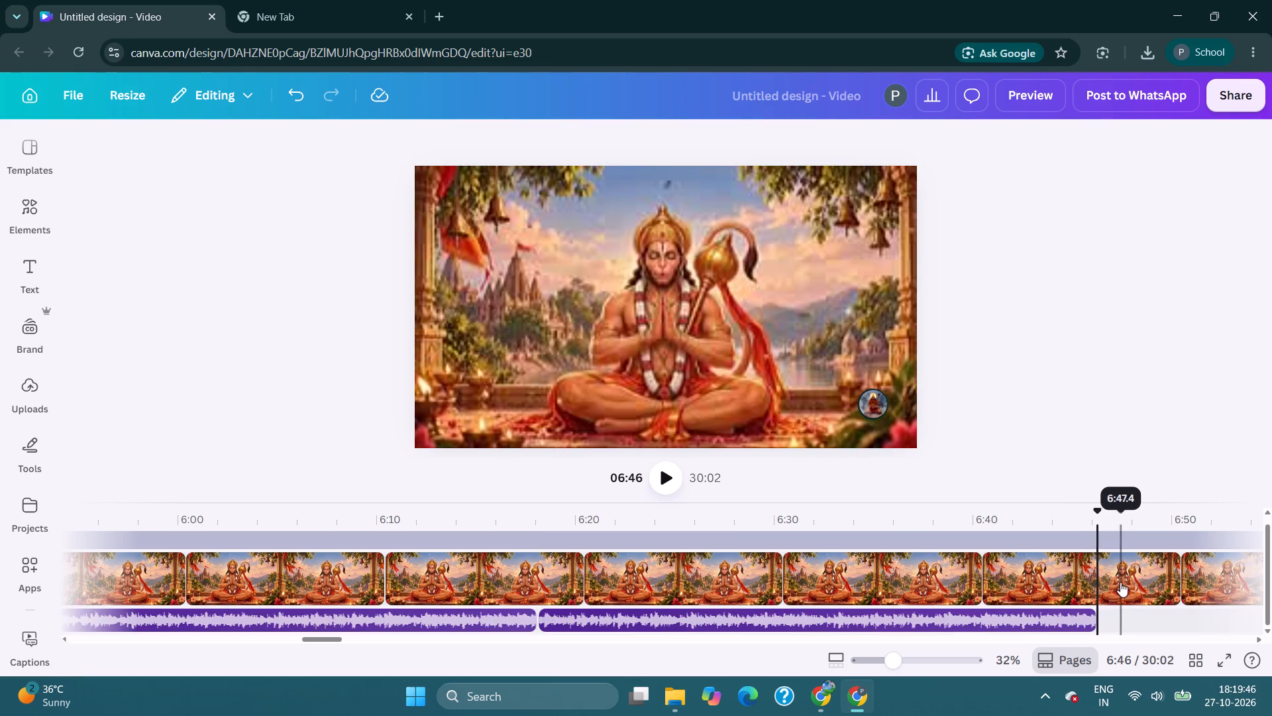
{"action": "key", "text": "ctrl+v"}
{"action": "left_click", "coordinate": [596, 619]}
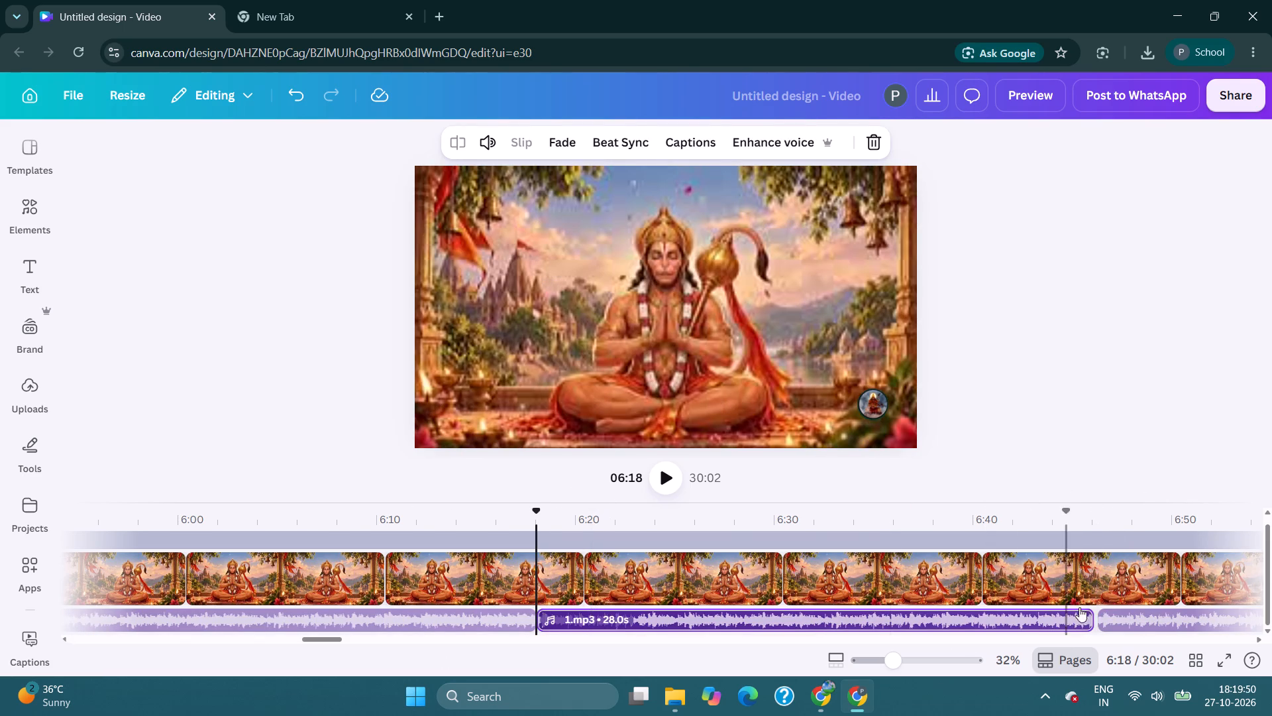
{"action": "left_click", "coordinate": [1123, 618]}
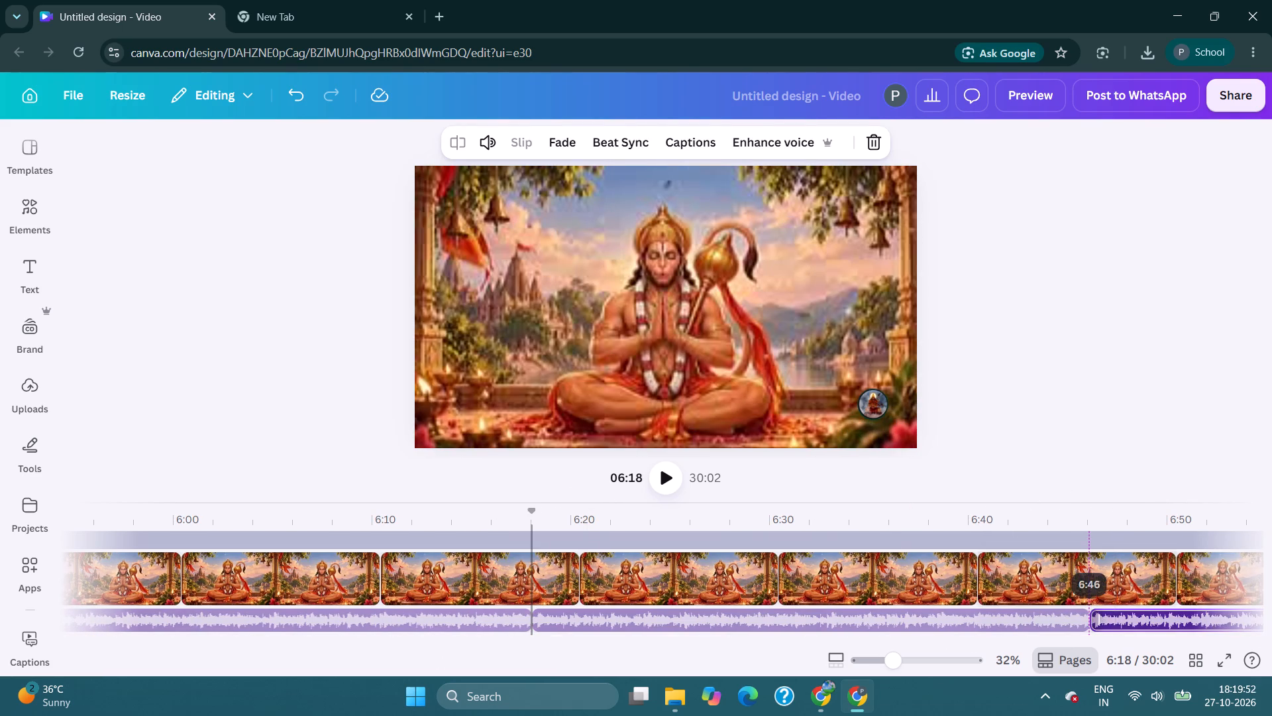
Paste another 1.mp3 copy at the end of the audio at about 7:14, keeping it on the same audio track.
{"action": "left_click_drag", "start_coordinate": [335, 636], "coordinate": [403, 635]}
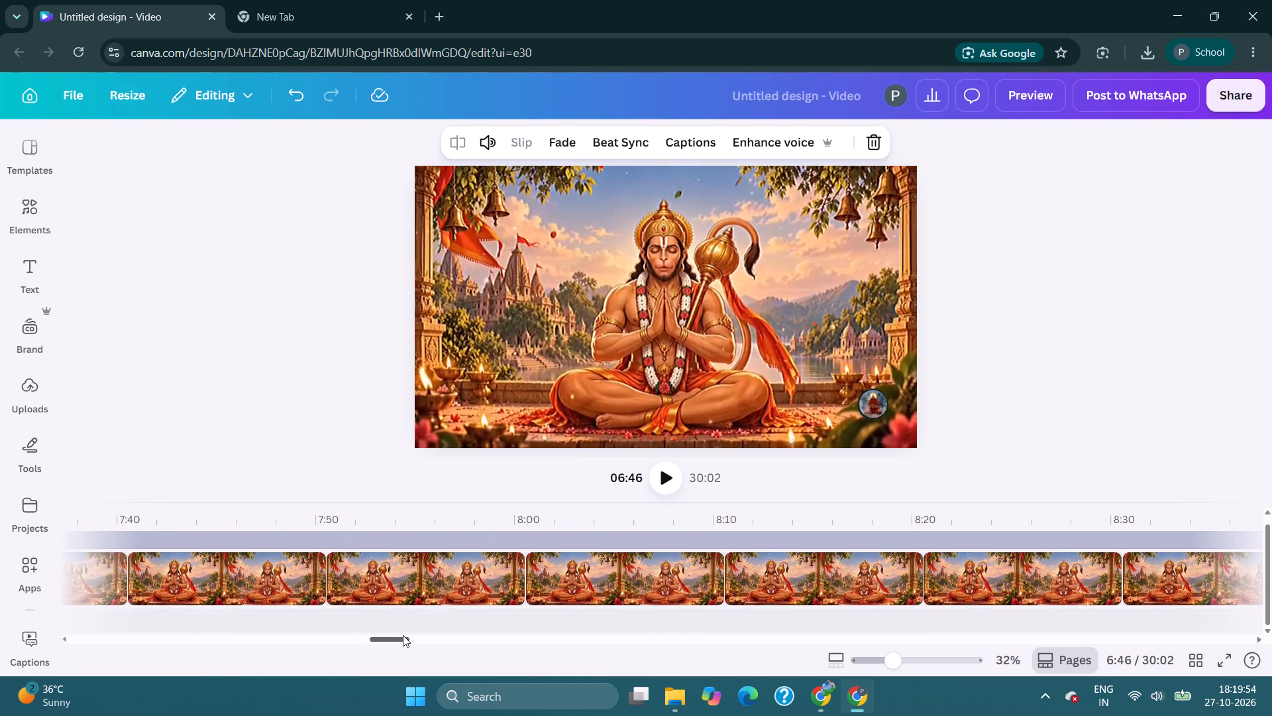
{"action": "left_click_drag", "start_coordinate": [403, 635], "coordinate": [378, 643]}
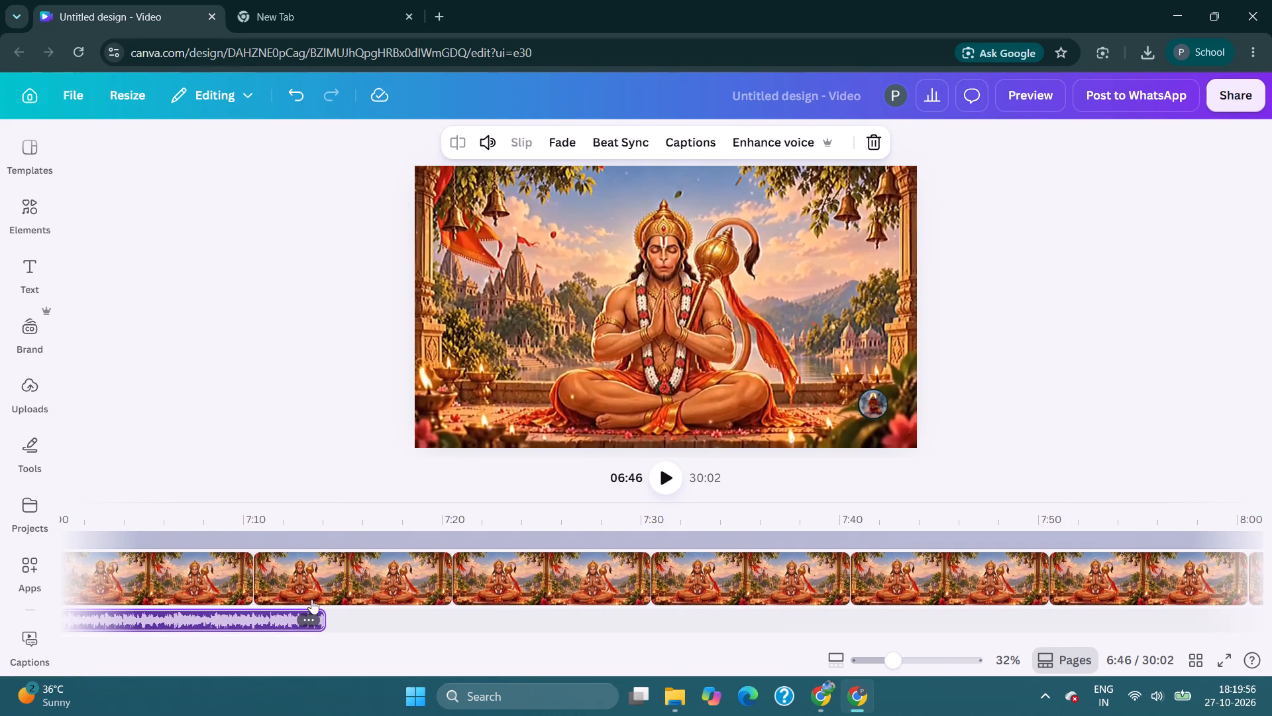
{"action": "left_click", "coordinate": [327, 613]}
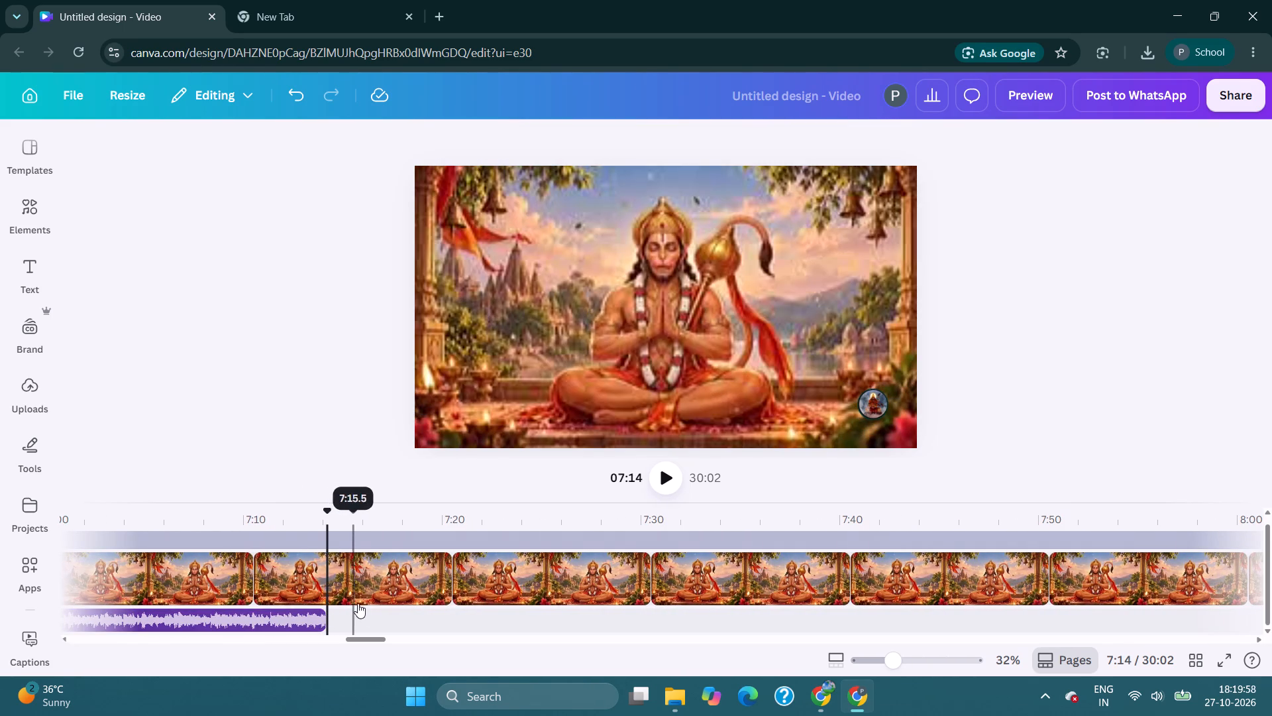
{"action": "key", "text": "ctrl+v"}
{"action": "key", "text": "ctrl+z"}
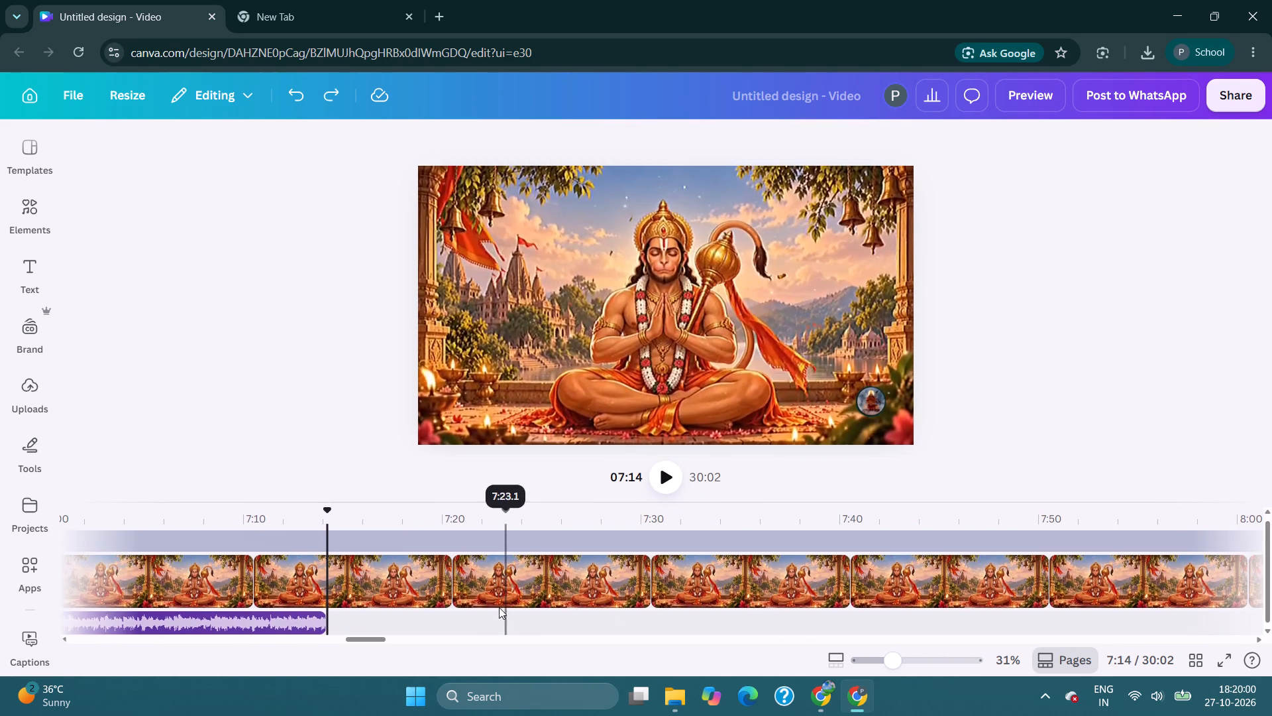
{"action": "key", "text": "ctrl+v"}
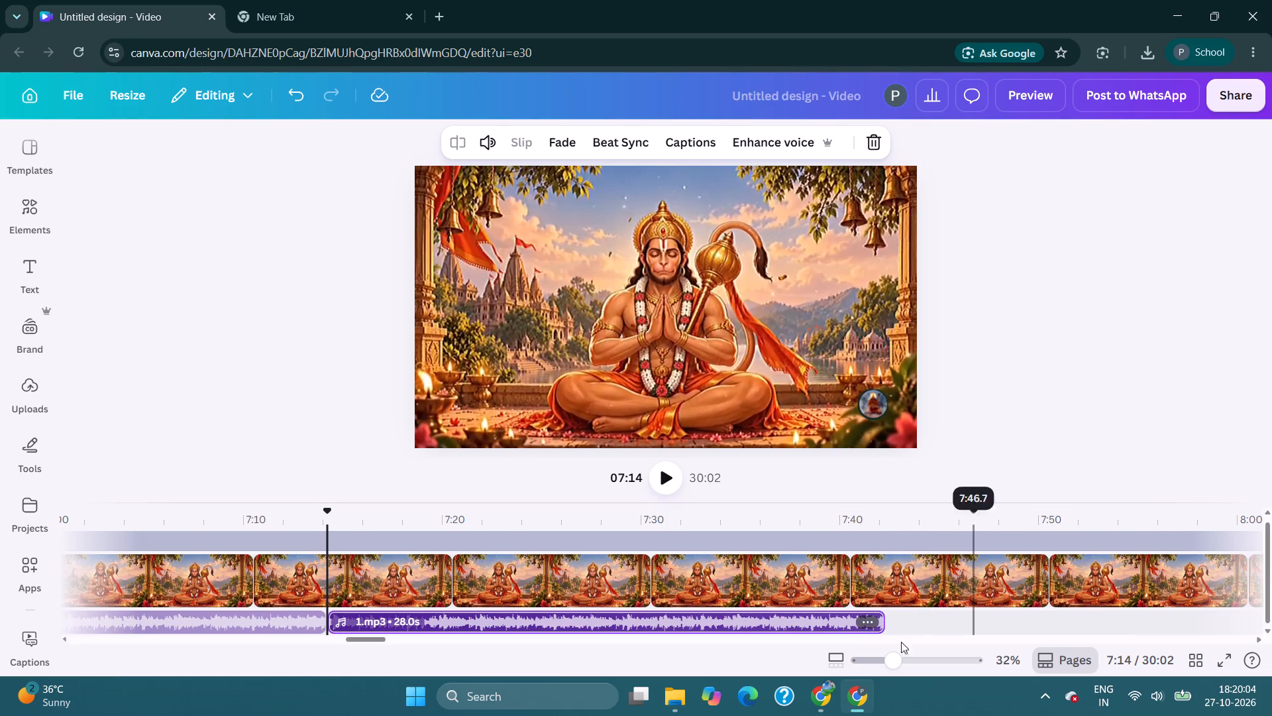
Split the background video clip at about 7:42, where the last 1.mp3 copy ends.
{"action": "left_click", "coordinate": [884, 601]}
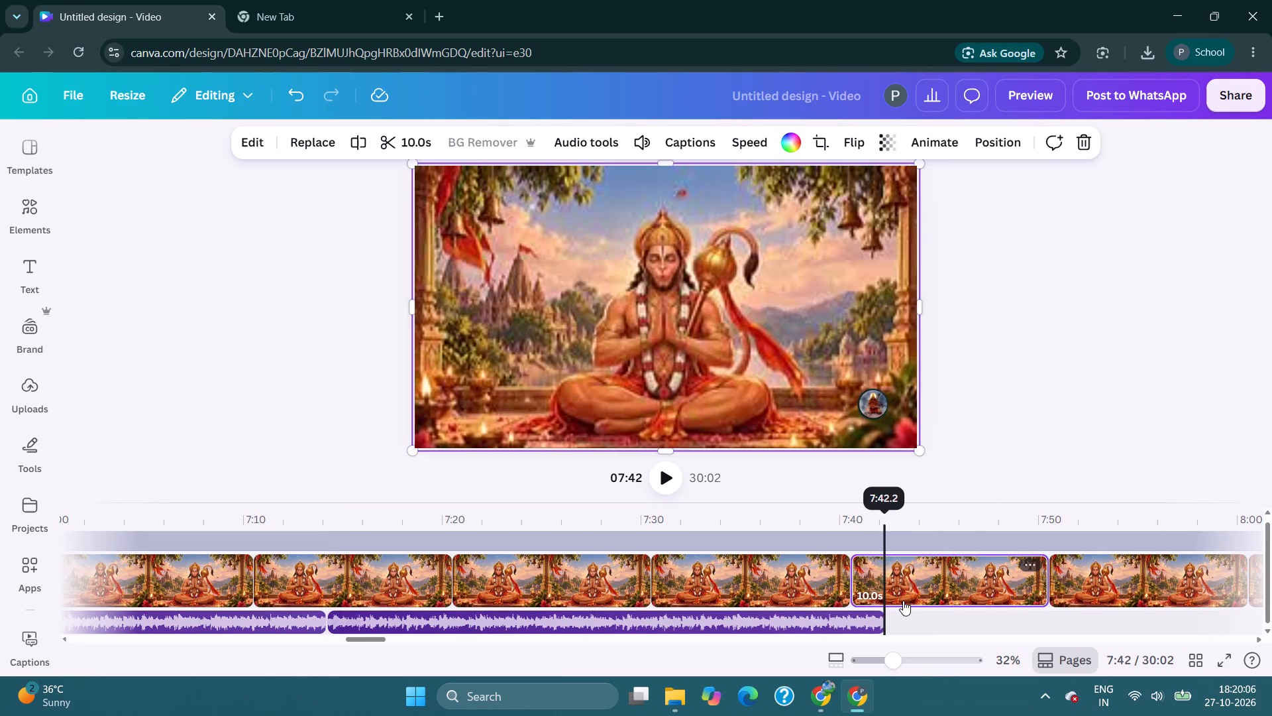
{"action": "left_click", "coordinate": [352, 150]}
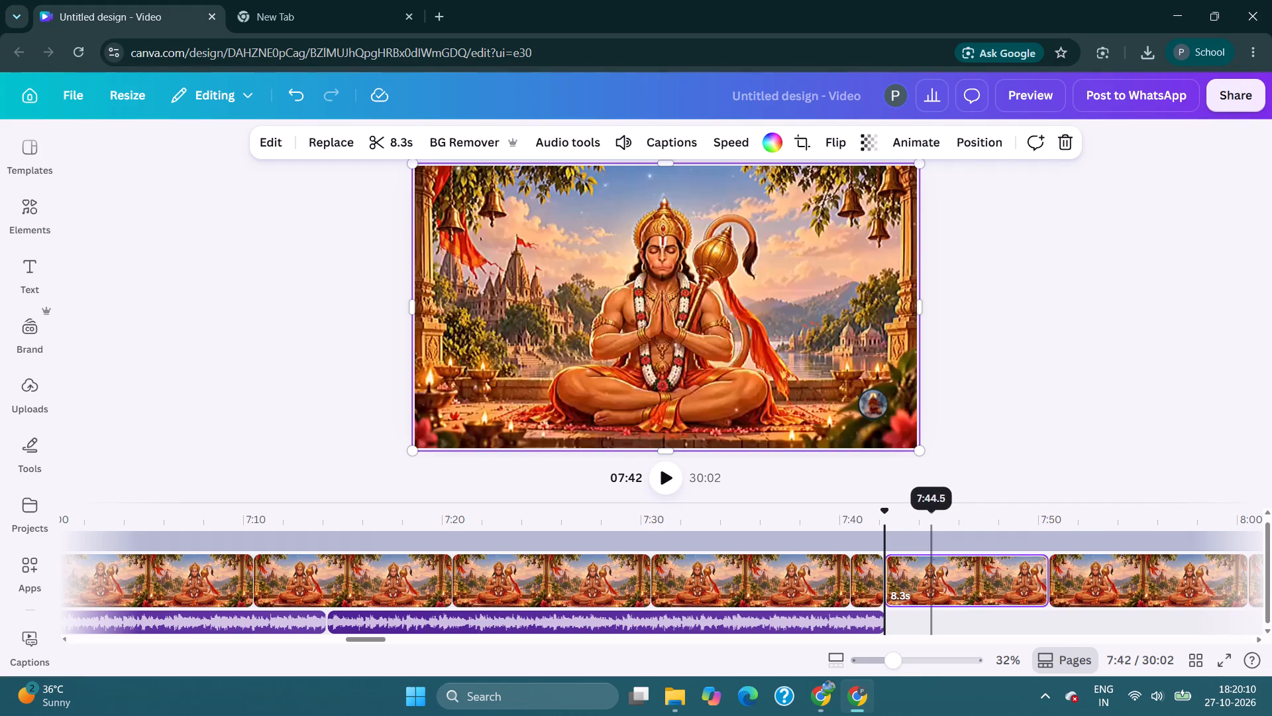
Delete the run of background video clips that follows the 7:42 split, keeping everything before it.
{"action": "key", "text": "Delete"}
{"action": "key", "text": "Delete"}
{"action": "key", "text": "Delete"}
{"action": "key", "text": "Delete"}
{"action": "key", "text": "Delete"}
{"action": "key", "text": "Delete"}
{"action": "key", "text": "Delete"}
{"action": "key", "text": "Delete"}
{"action": "key", "text": "Delete"}
{"action": "key", "text": "Delete"}
{"action": "key", "text": "Delete"}
{"action": "key", "text": "Delete"}
{"action": "key", "text": "Delete"}
{"action": "key", "text": "Delete"}
{"action": "key", "text": "Delete"}
{"action": "key", "text": "Delete"}
{"action": "key", "text": "Delete"}
{"action": "key", "text": "Delete"}
{"action": "key", "text": "Delete"}
{"action": "key", "text": "Delete"}
{"action": "key", "text": "Delete"}
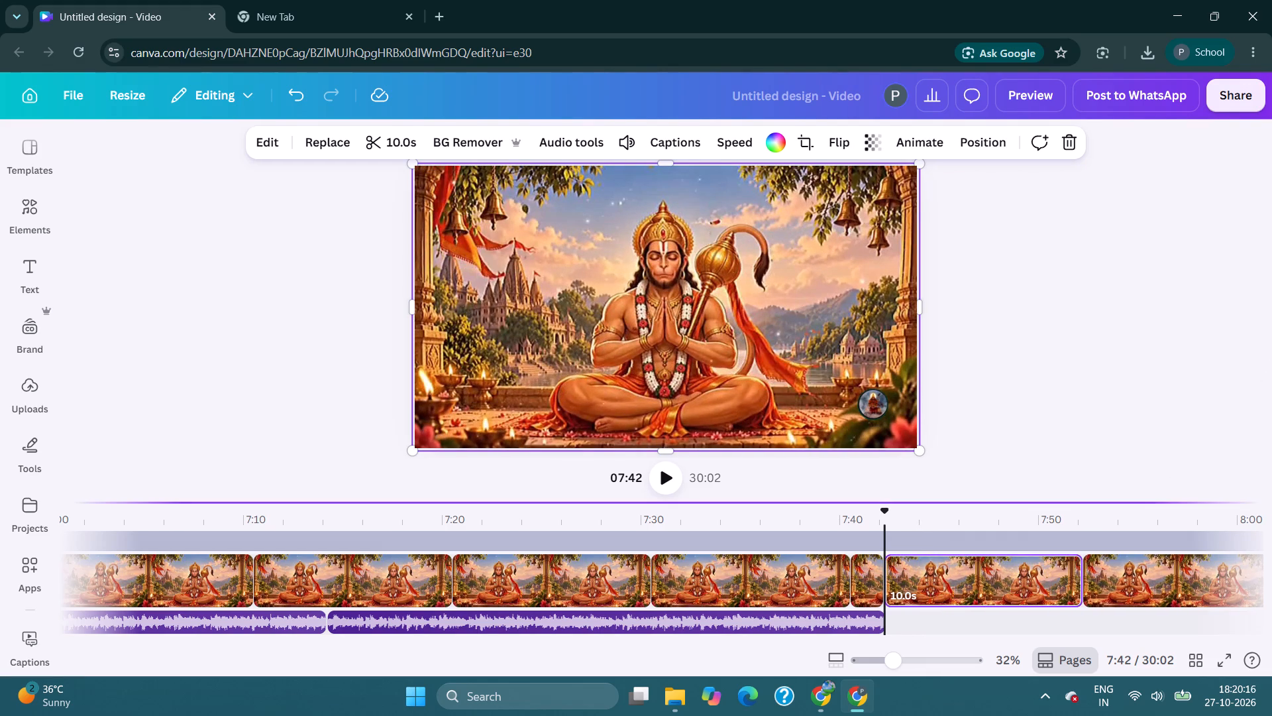
{"action": "key", "text": "Delete"}
{"action": "key", "text": "Delete"}
{"action": "key", "text": "Delete"}
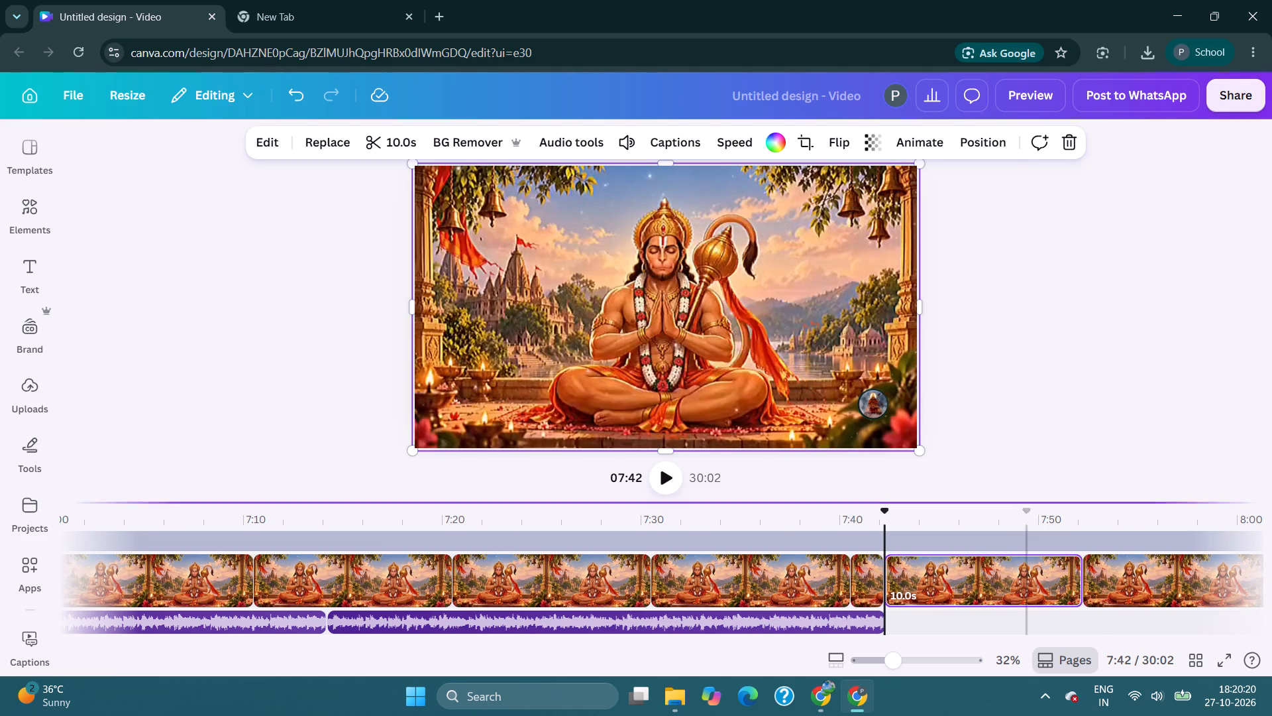
{"action": "key", "text": "Delete"}
{"action": "key", "text": "Delete"}
{"action": "key", "text": "Delete"}
{"action": "key", "text": "Delete"}
{"action": "key", "text": "Delete"}
{"action": "key", "text": "Delete"}
{"action": "key", "text": "Delete"}
{"action": "key", "text": "Delete"}
{"action": "key", "text": "Delete"}
{"action": "key", "text": "Delete"}
{"action": "key", "text": "Delete"}
{"action": "key", "text": "Delete"}
{"action": "key", "text": "Delete"}
{"action": "key", "text": "Delete"}
{"action": "key", "text": "Delete"}
{"action": "key", "text": "Delete"}
{"action": "key", "text": "Delete"}
{"action": "key", "text": "Delete"}
{"action": "key", "text": "Delete"}
{"action": "key", "text": "Delete"}
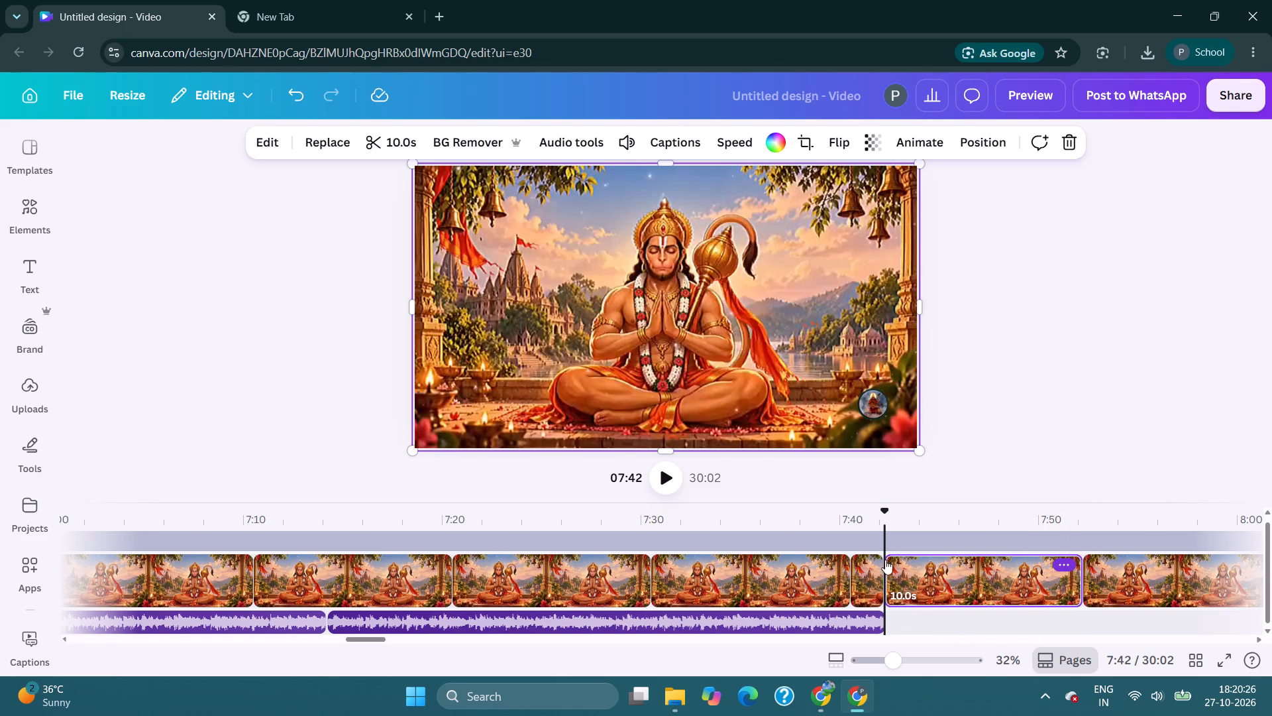
{"action": "key", "text": "Delete"}
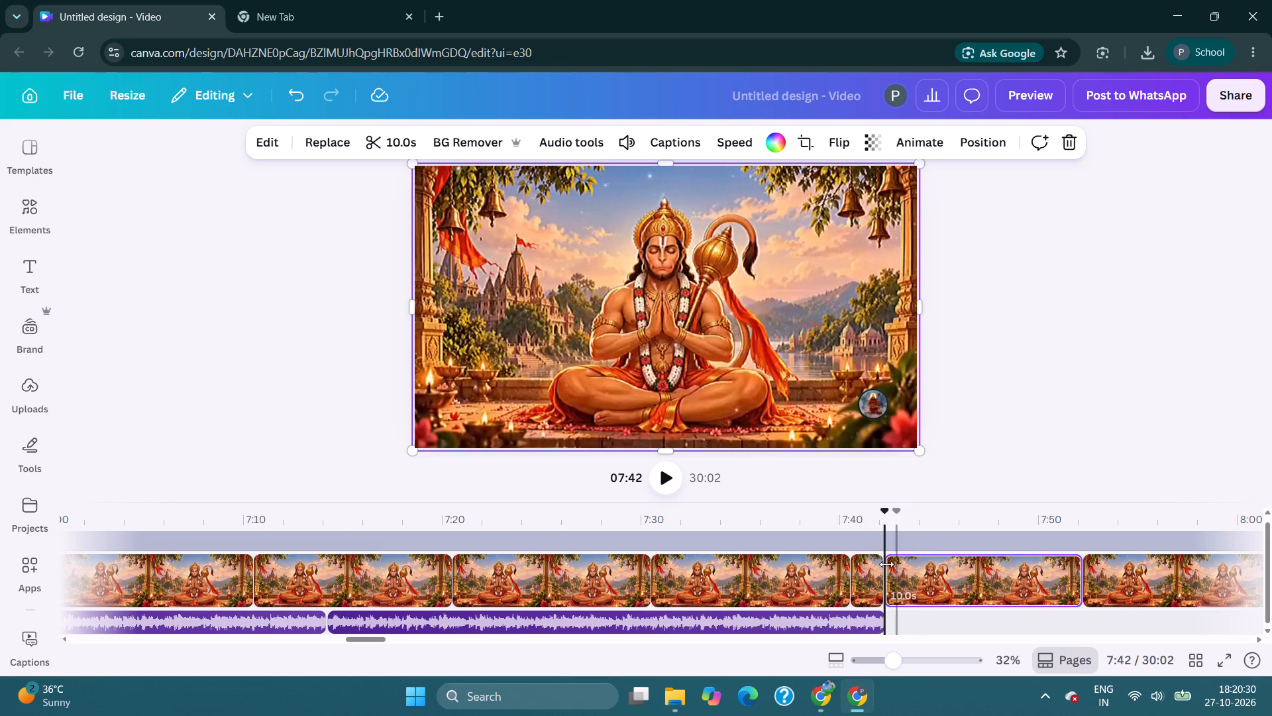
Split the corner logo at 7:42 and delete the portion after the split.
{"action": "left_click", "coordinate": [886, 544]}
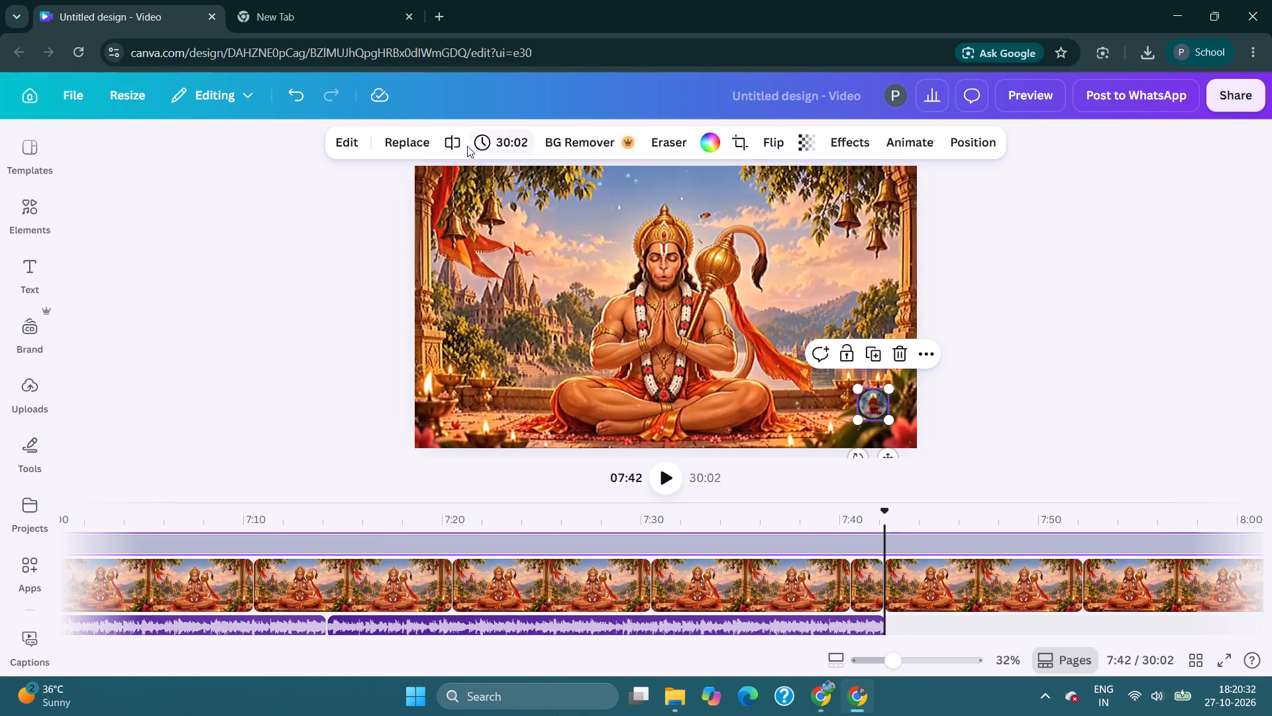
{"action": "left_click", "coordinate": [454, 141]}
{"action": "key", "text": "Delete"}
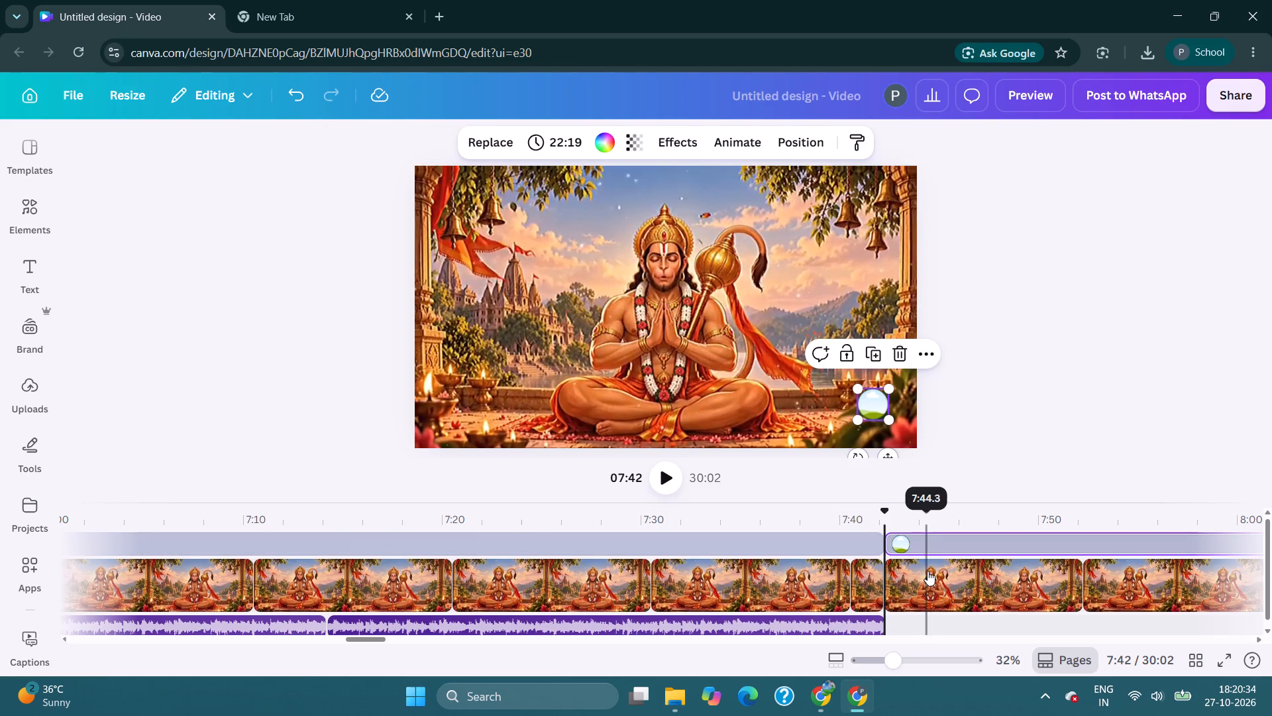
{"action": "key", "text": "Delete"}
{"action": "key", "text": "Delete"}
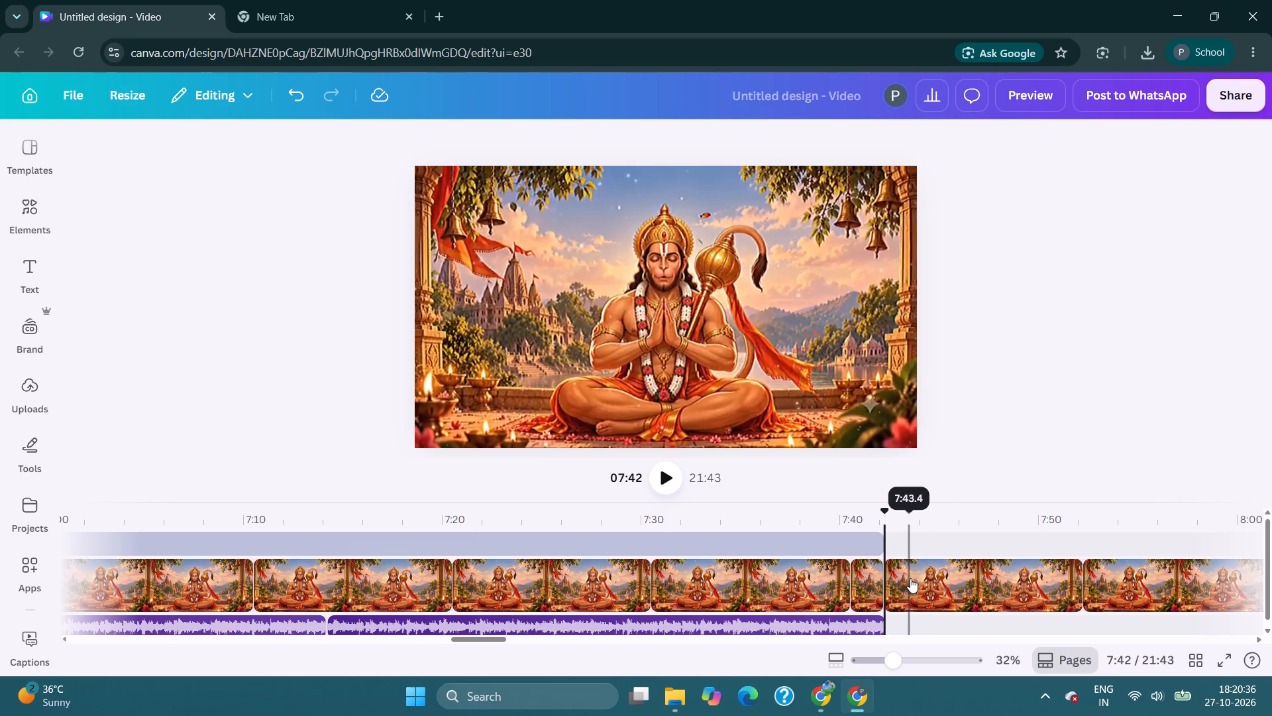
Delete all remaining background video clips after 7:42 so the video ends with the last 1.mp3 copy.
{"action": "left_click", "coordinate": [910, 578]}
{"action": "key", "text": "Delete"}
{"action": "key", "text": "Delete"}
{"action": "key", "text": "Delete"}
{"action": "key", "text": "Delete"}
{"action": "key", "text": "Delete"}
{"action": "key", "text": "Delete"}
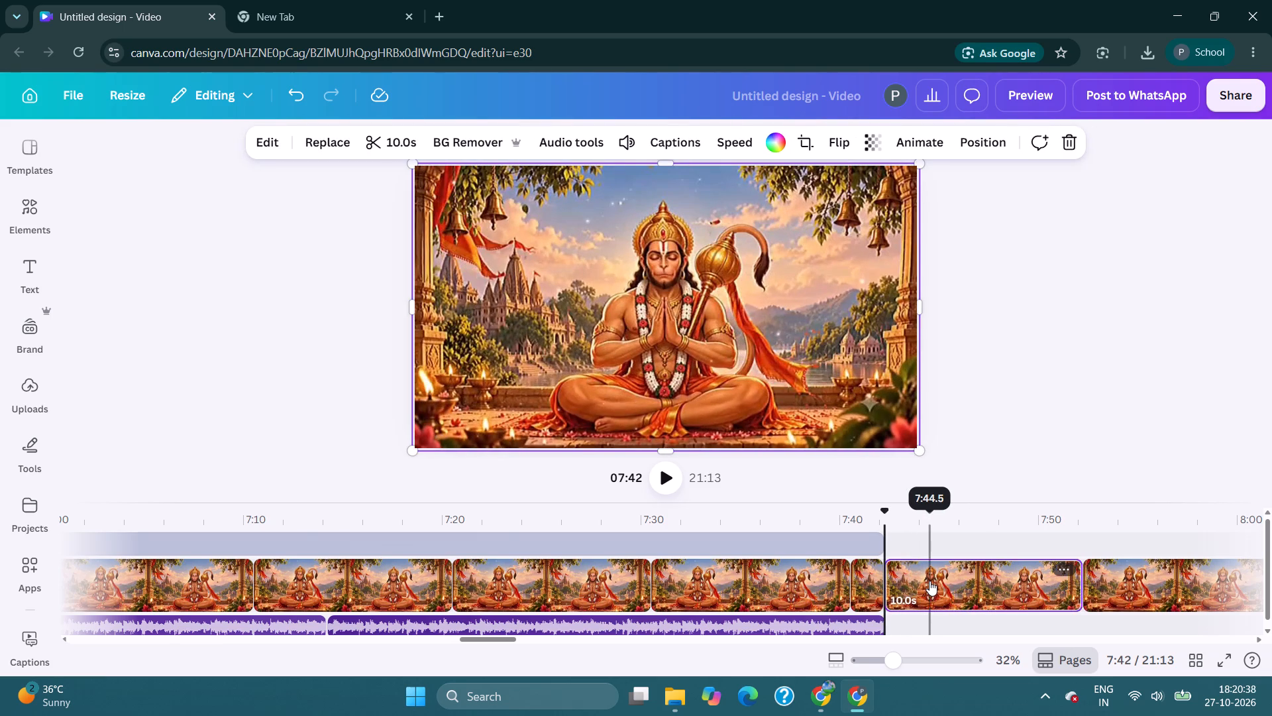
{"action": "key", "text": "Delete"}
{"action": "key", "text": "Delete"}
{"action": "key", "text": "Delete"}
{"action": "key", "text": "Delete"}
{"action": "key", "text": "Delete"}
{"action": "key", "text": "Delete"}
{"action": "key", "text": "Delete"}
{"action": "key", "text": "Delete"}
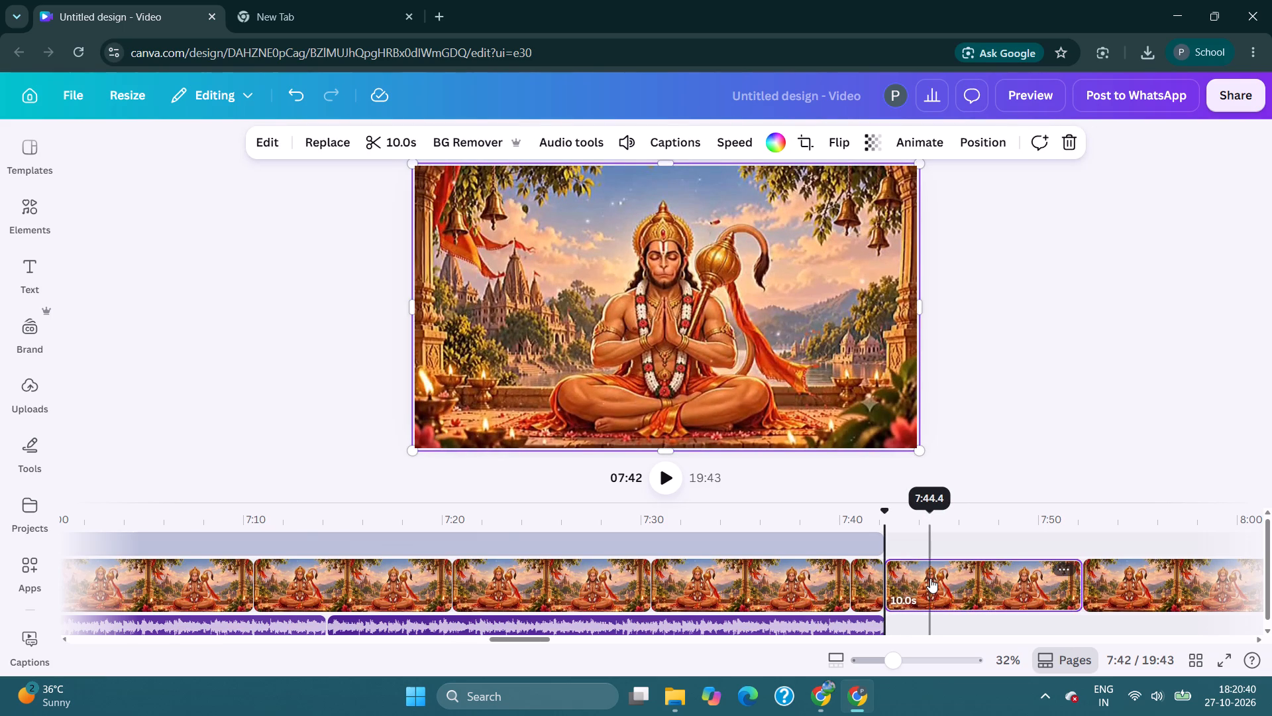
{"action": "key", "text": "Delete"}
{"action": "key", "text": "Delete"}
{"action": "key", "text": "Delete"}
{"action": "key", "text": "Delete"}
{"action": "key", "text": "Delete"}
{"action": "key", "text": "Delete"}
{"action": "key", "text": "Delete"}
{"action": "key", "text": "Delete"}
{"action": "key", "text": "Delete"}
{"action": "key", "text": "Delete"}
{"action": "key", "text": "Delete"}
{"action": "key", "text": "Delete"}
{"action": "key", "text": "Delete"}
{"action": "key", "text": "Delete"}
{"action": "key", "text": "Delete"}
{"action": "key", "text": "Delete"}
{"action": "key", "text": "Delete"}
{"action": "key", "text": "Delete"}
{"action": "key", "text": "Delete"}
{"action": "key", "text": "Delete"}
{"action": "key", "text": "Delete"}
{"action": "key", "text": "Delete"}
{"action": "key", "text": "Delete"}
{"action": "key", "text": "Delete"}
{"action": "key", "text": "Delete"}
{"action": "key", "text": "Delete"}
{"action": "key", "text": "Delete"}
{"action": "key", "text": "Delete"}
{"action": "key", "text": "Delete"}
{"action": "key", "text": "Delete"}
{"action": "key", "text": "Delete"}
{"action": "key", "text": "Delete"}
{"action": "key", "text": "Delete"}
{"action": "key", "text": "Delete"}
{"action": "key", "text": "Delete"}
{"action": "key", "text": "Delete"}
{"action": "key", "text": "Delete"}
{"action": "key", "text": "Delete"}
{"action": "key", "text": "Delete"}
{"action": "key", "text": "Delete"}
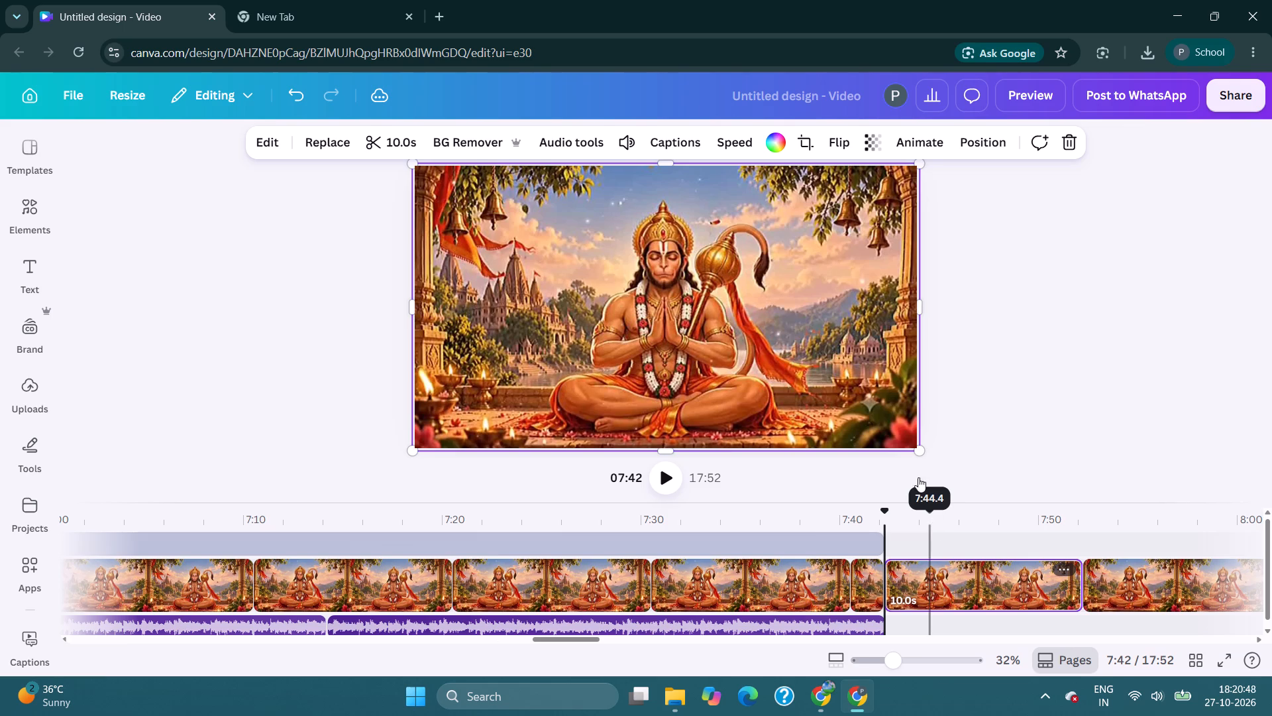
{"action": "key", "text": "Delete"}
{"action": "key", "text": "Delete"}
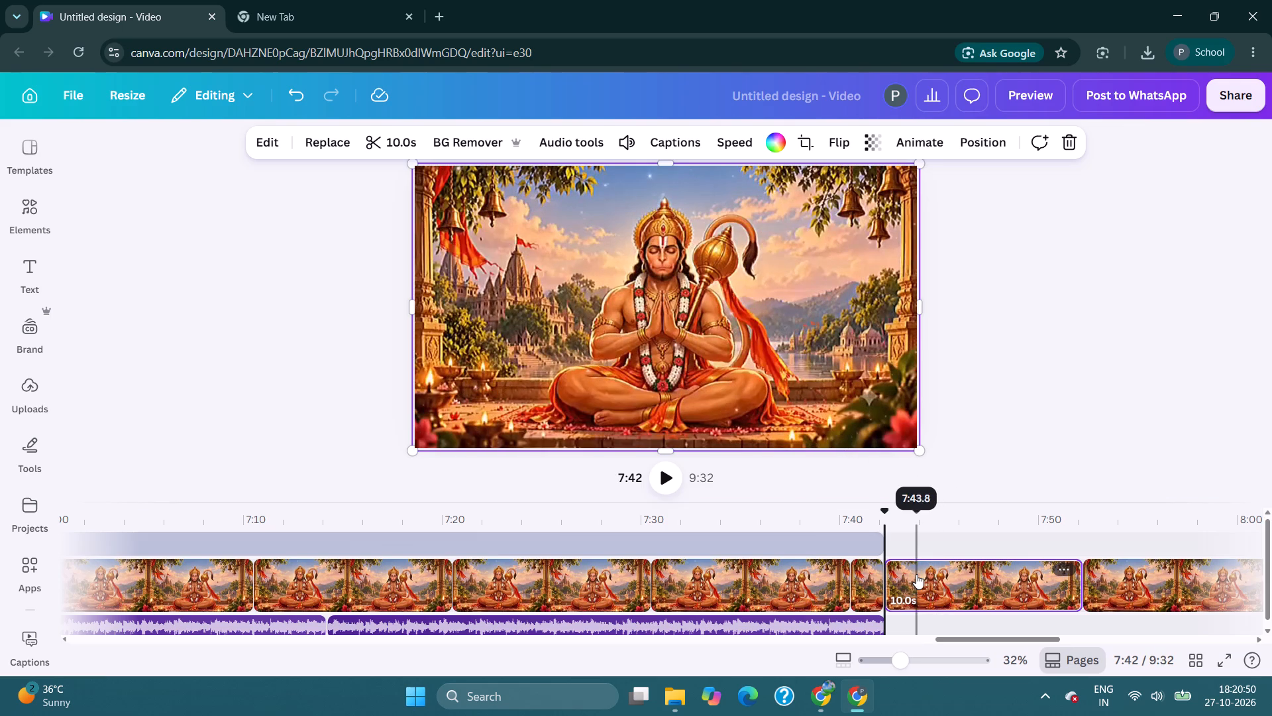
{"action": "key", "text": "Delete"}
{"action": "key", "text": "Delete"}
{"action": "key", "text": "Delete"}
{"action": "key", "text": "Delete"}
{"action": "key", "text": "Delete"}
{"action": "key", "text": "Delete"}
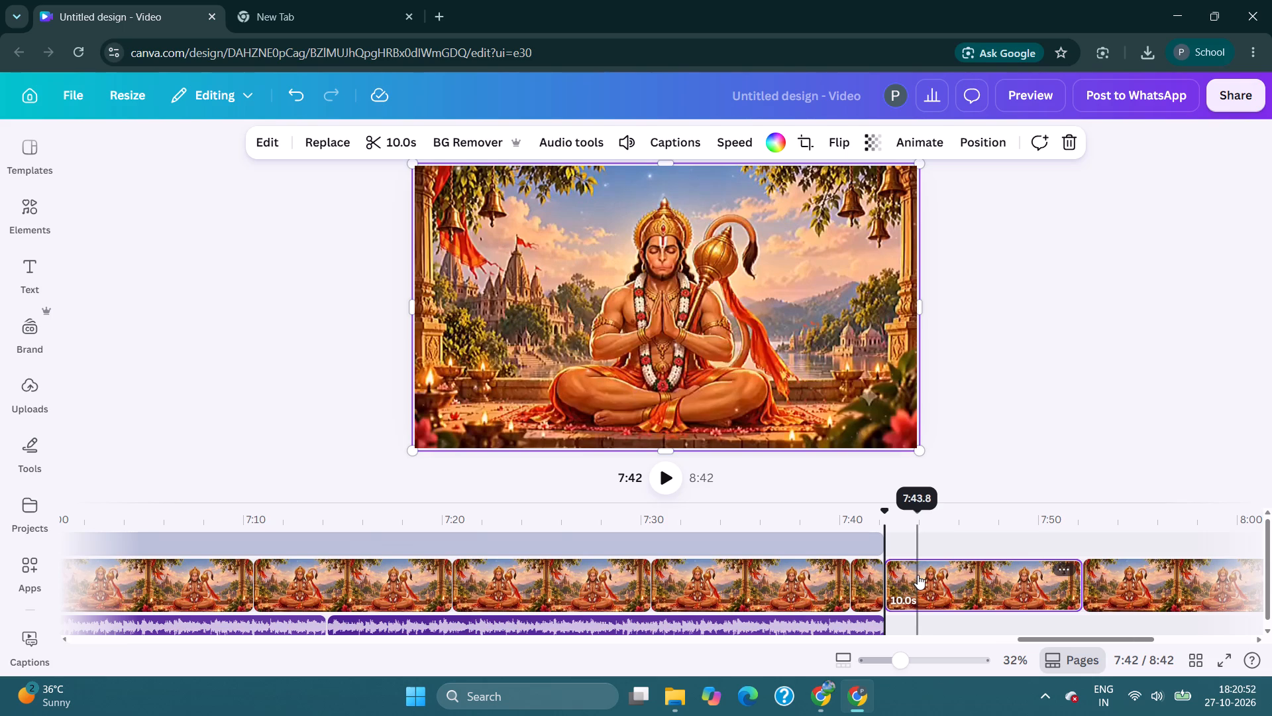
{"action": "key", "text": "Delete"}
{"action": "key", "text": "Delete"}
{"action": "key", "text": "Delete"}
{"action": "key", "text": "Delete"}
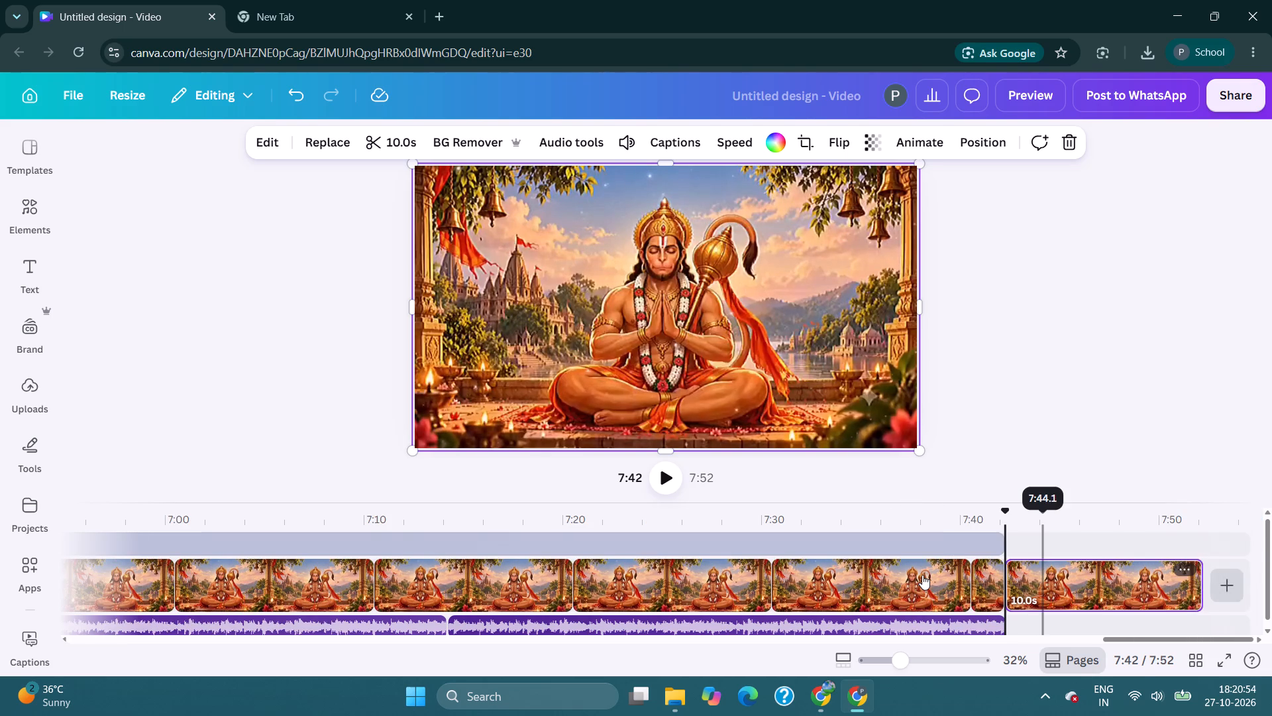
{"action": "key", "text": "Delete"}
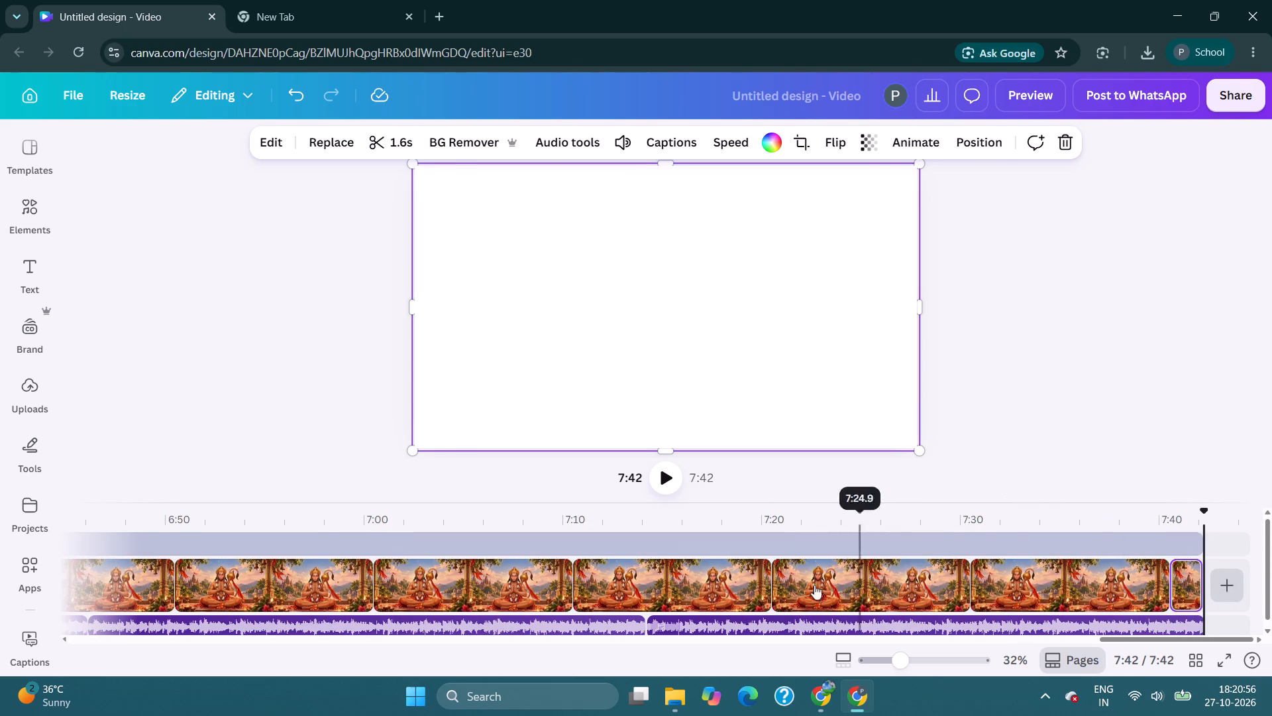
Play the trimmed video from the beginning to check the opening audio and its change to 1.mp3.
{"action": "left_click", "coordinate": [658, 487]}
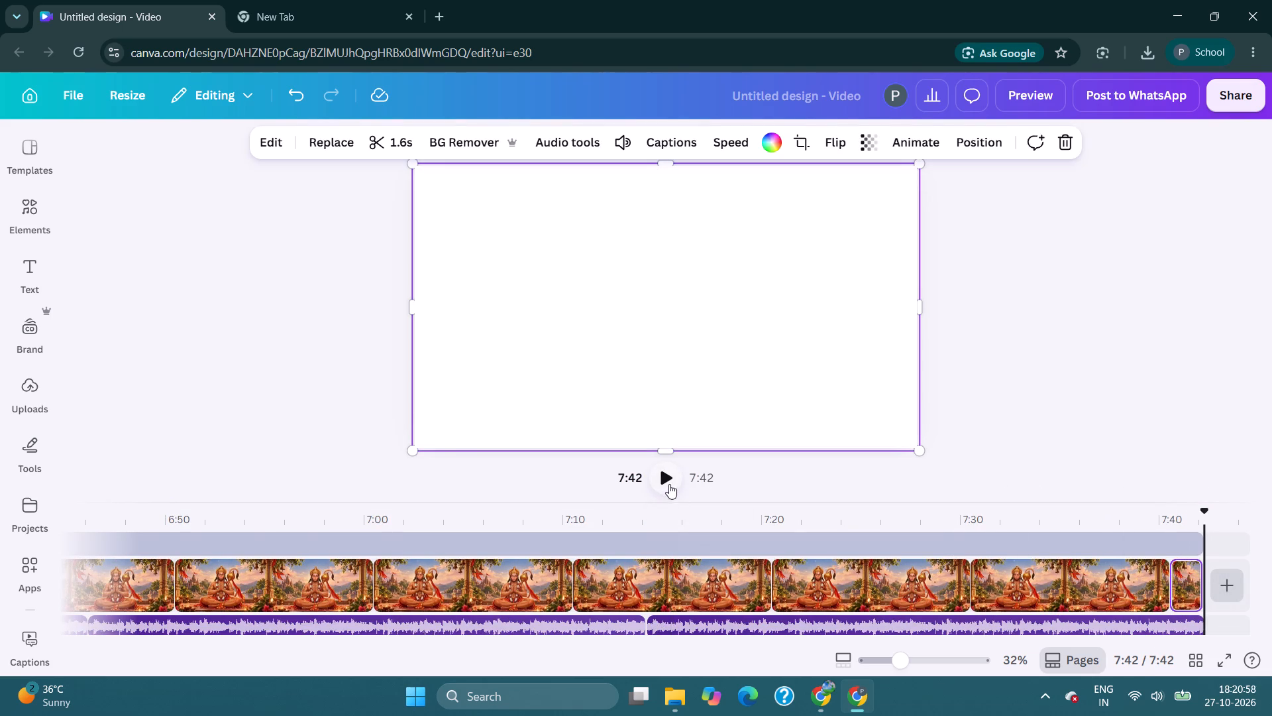
{"action": "left_click", "coordinate": [661, 471]}
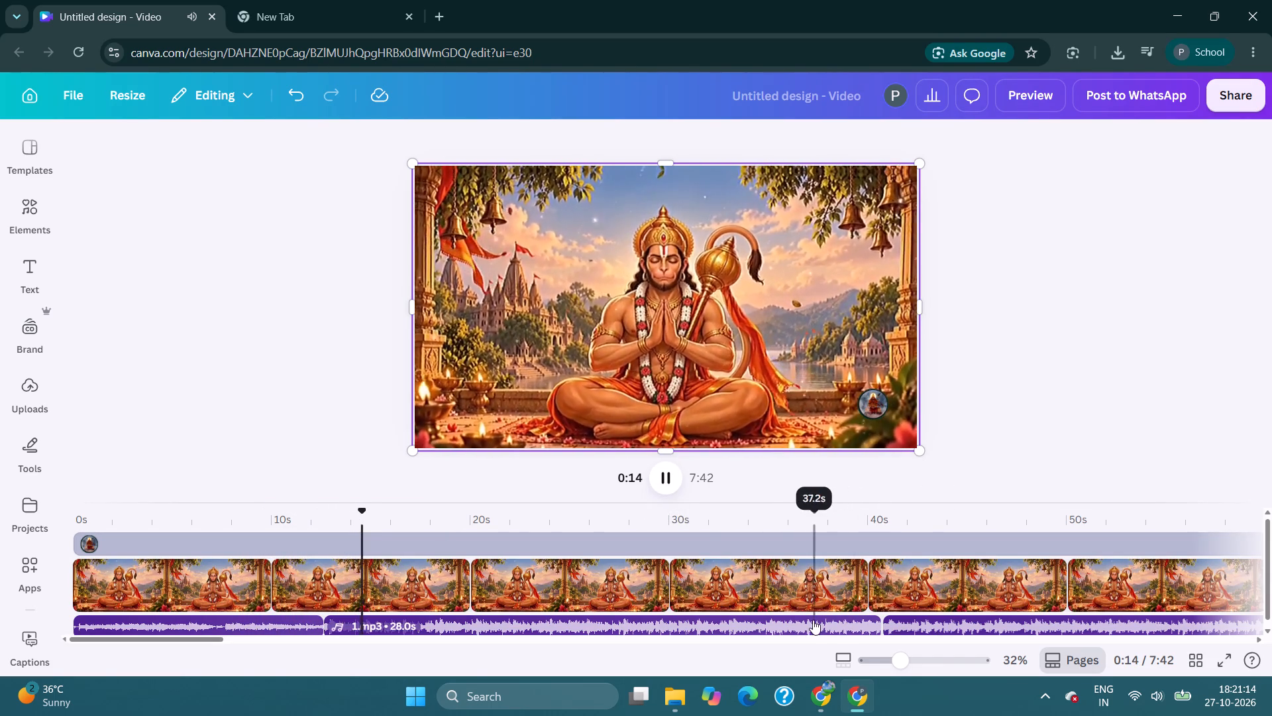
{"action": "left_click", "coordinate": [670, 477]}
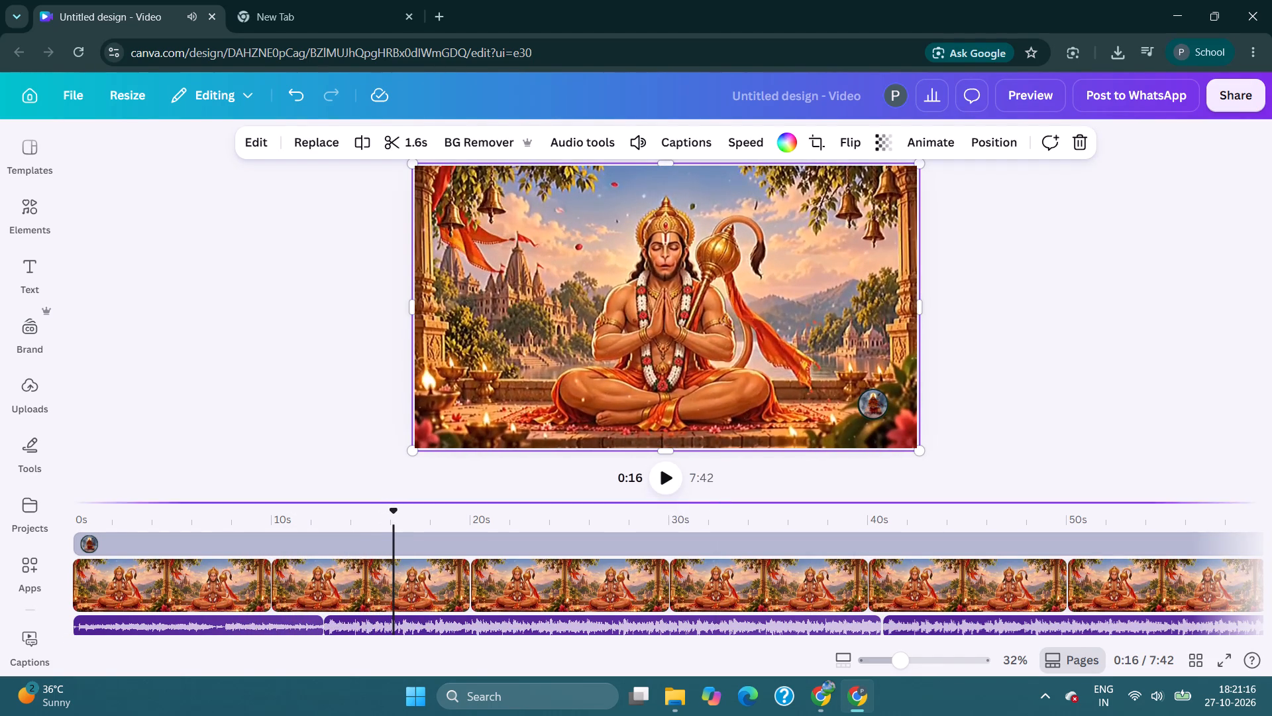
Set the volume of the selected 1.6 s background clip at the video's end to 120.
{"action": "left_click", "coordinate": [637, 145]}
{"action": "left_click", "coordinate": [666, 195]}
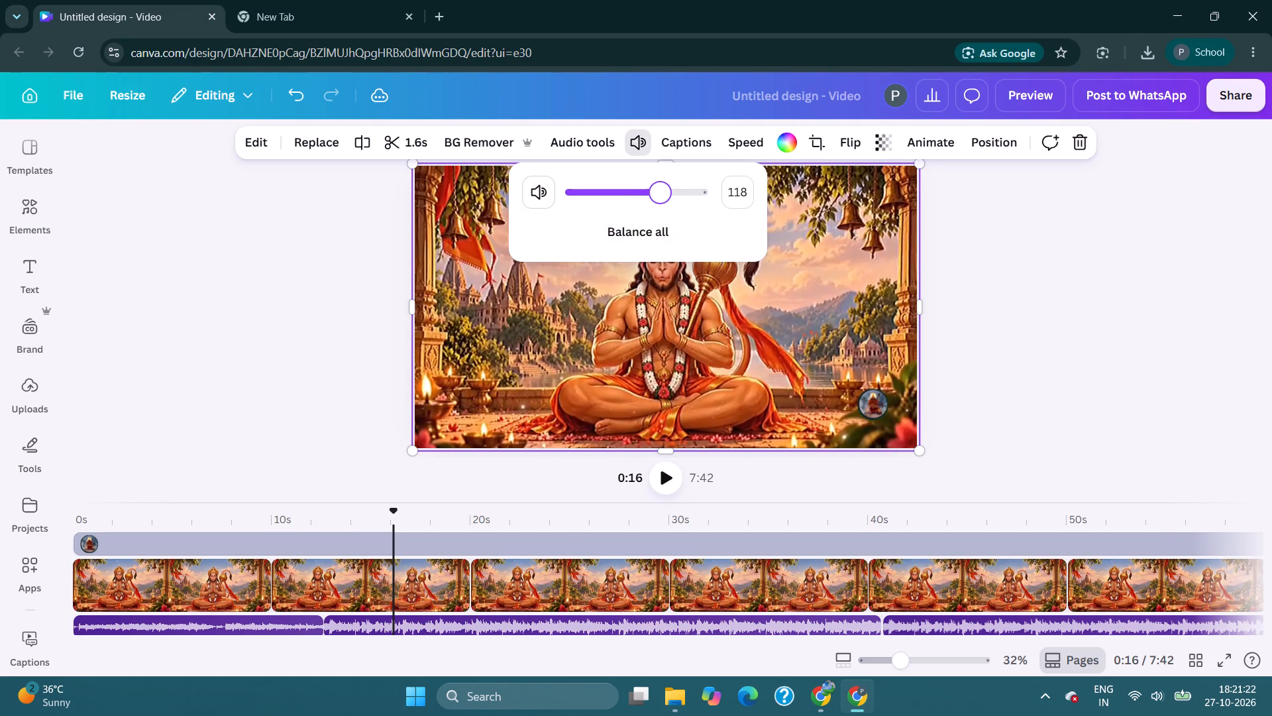
{"action": "left_click", "coordinate": [741, 185]}
{"action": "type", "text": "120"}
{"action": "key", "text": "Return"}
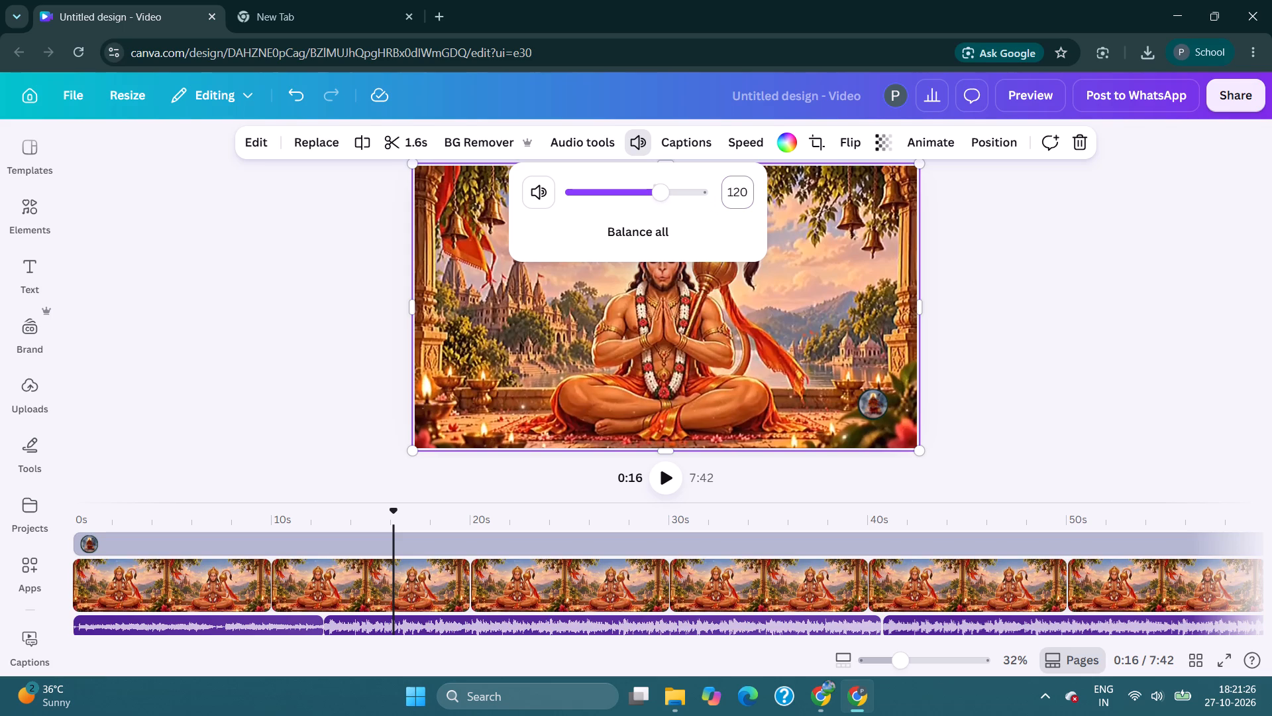
{"action": "left_click", "coordinate": [657, 191]}
{"action": "left_click", "coordinate": [1134, 237]}
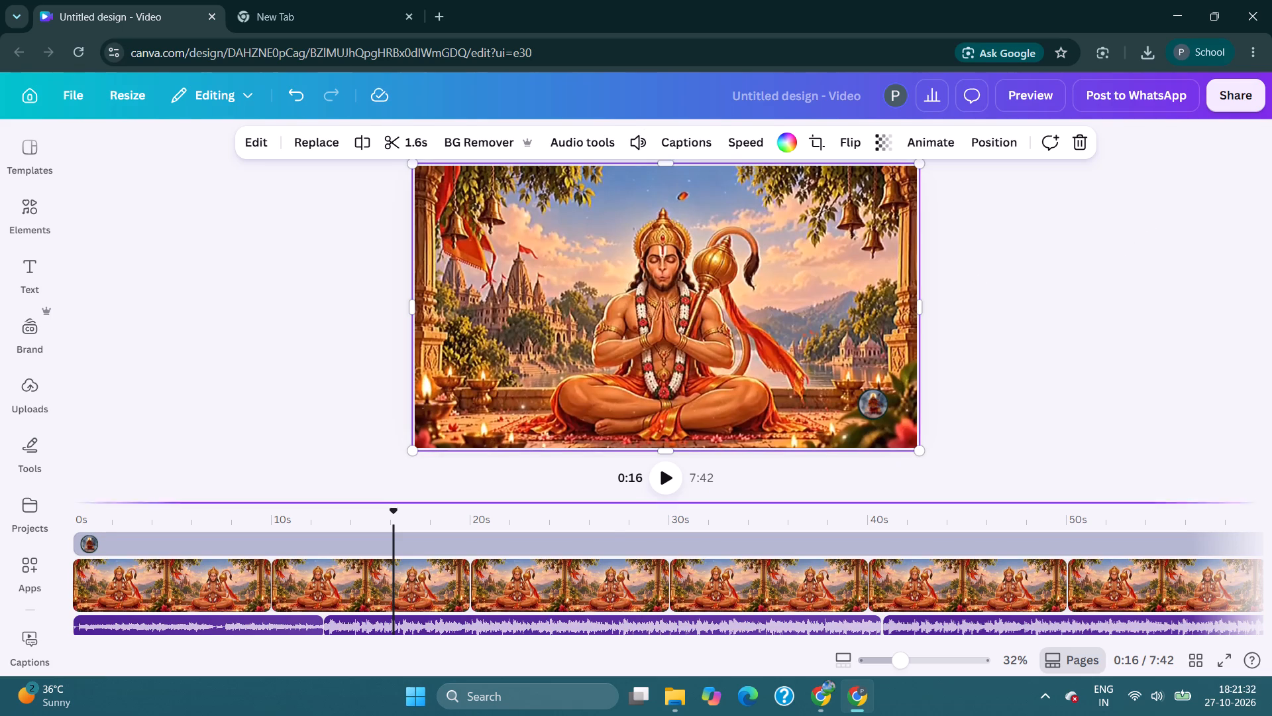
Play a few seconds of the video from 0:16 to check the sound.
{"action": "left_click", "coordinate": [677, 478]}
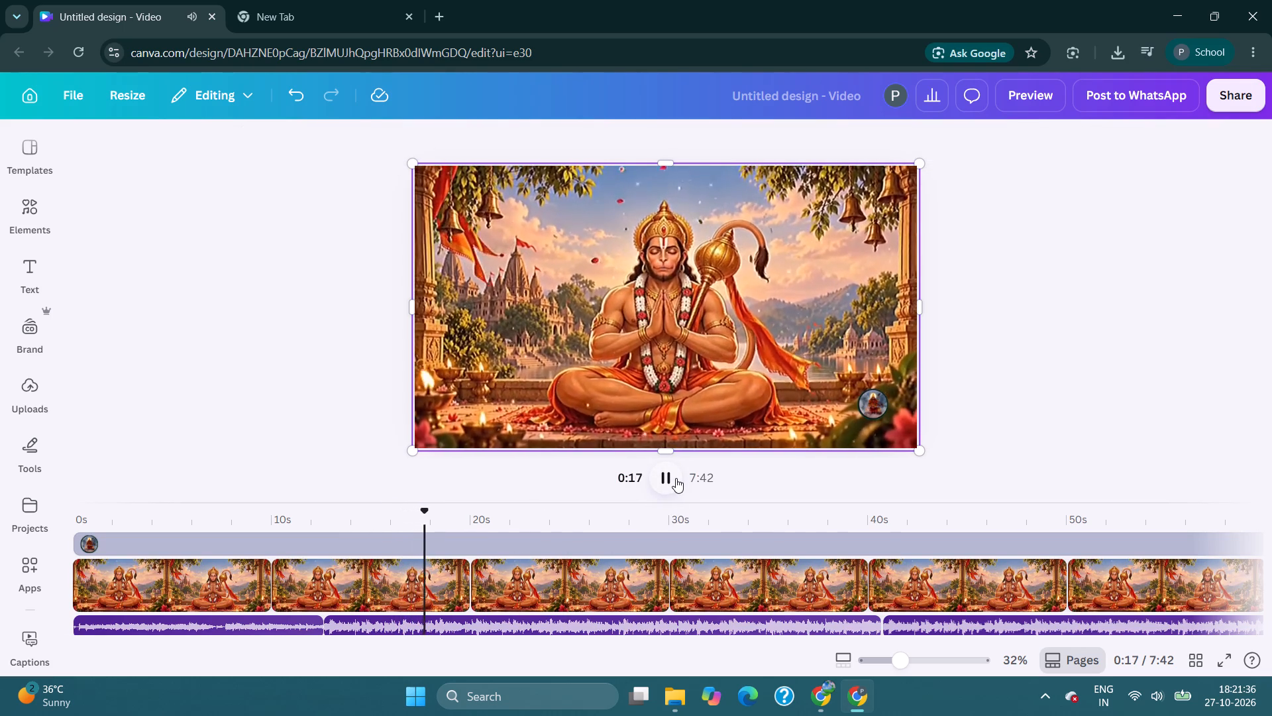
{"action": "left_click", "coordinate": [673, 477]}
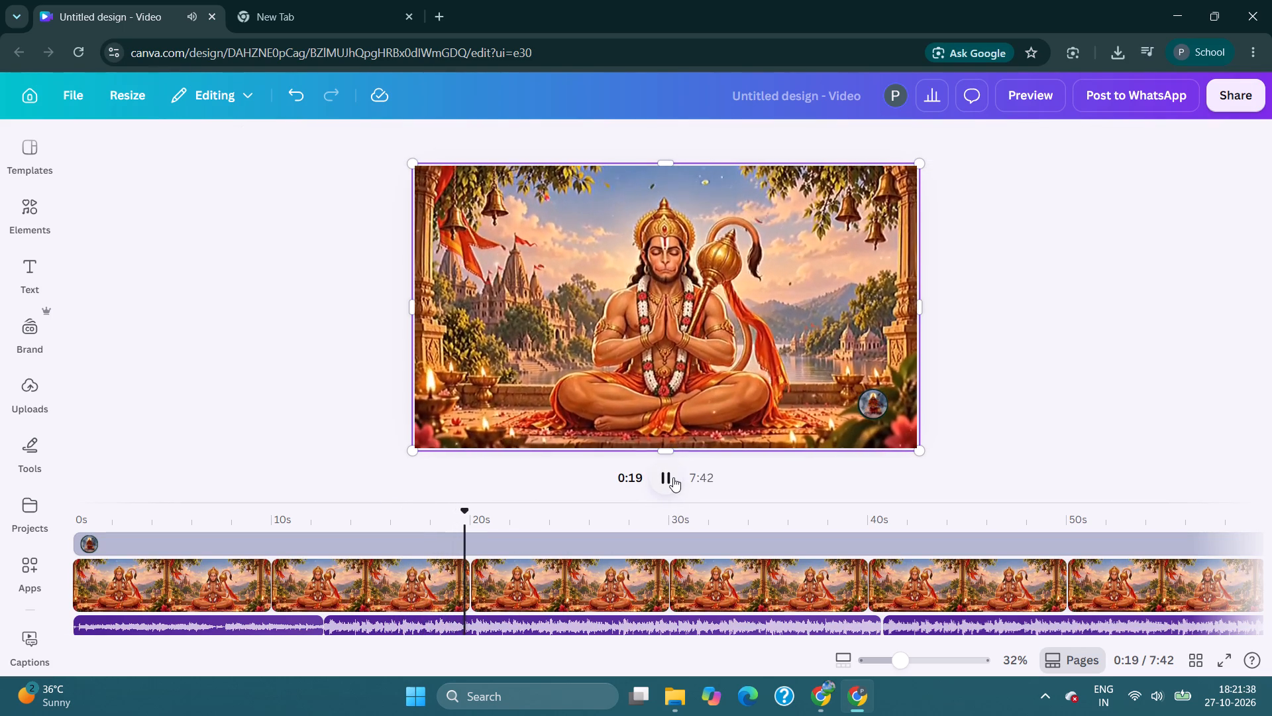
Download the design as an MP4 video in 1080p quality.
{"action": "left_click", "coordinate": [1258, 97]}
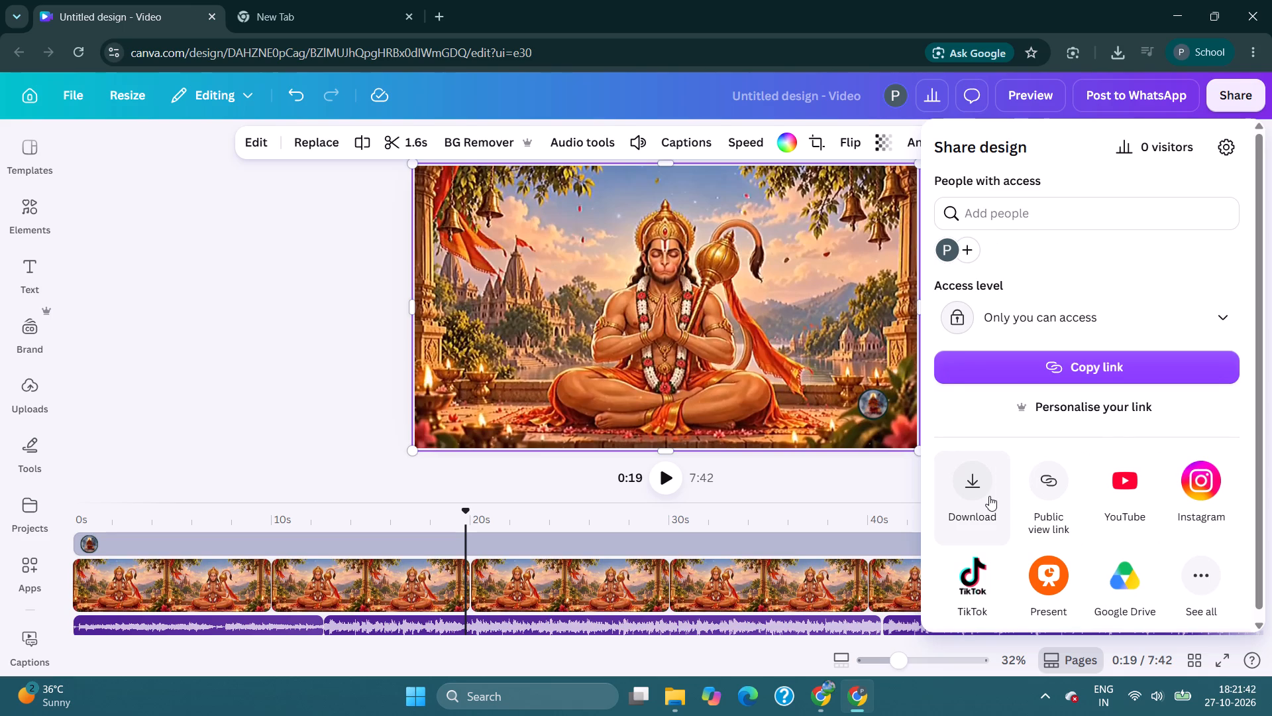
{"action": "left_click", "coordinate": [989, 496]}
{"action": "left_click", "coordinate": [1205, 276]}
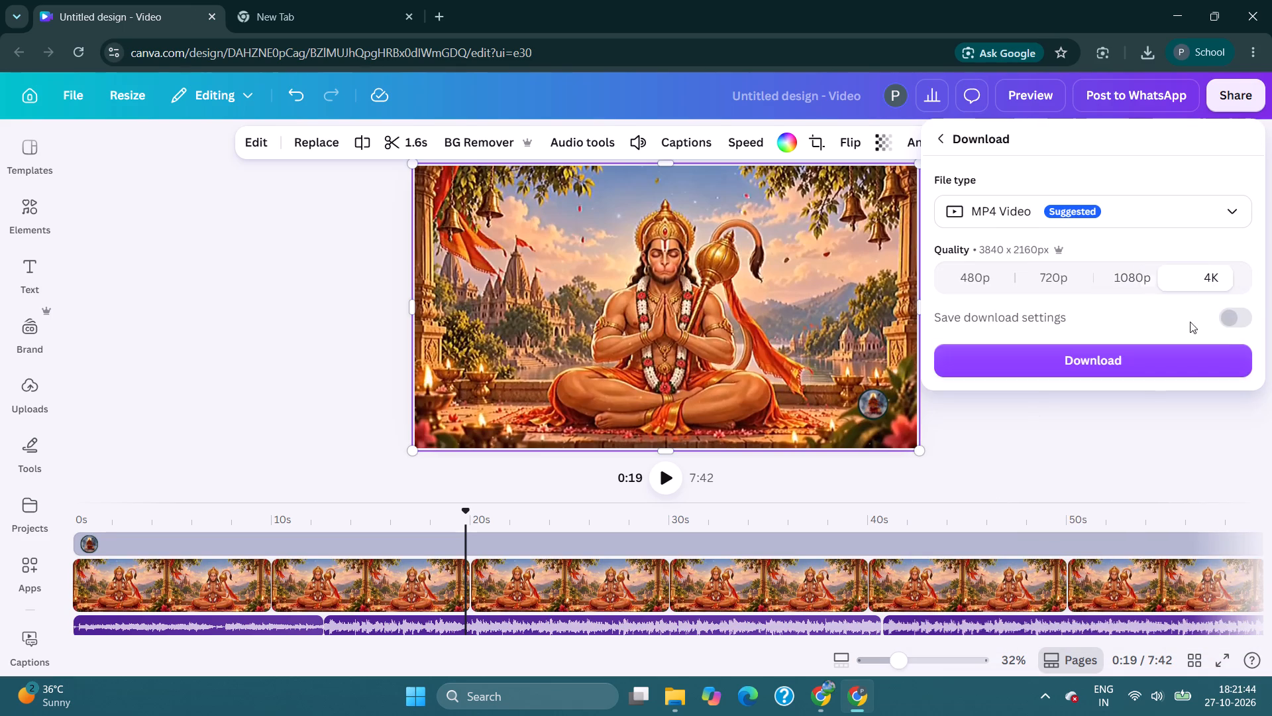
{"action": "left_click", "coordinate": [1153, 272]}
{"action": "left_click", "coordinate": [1194, 273]}
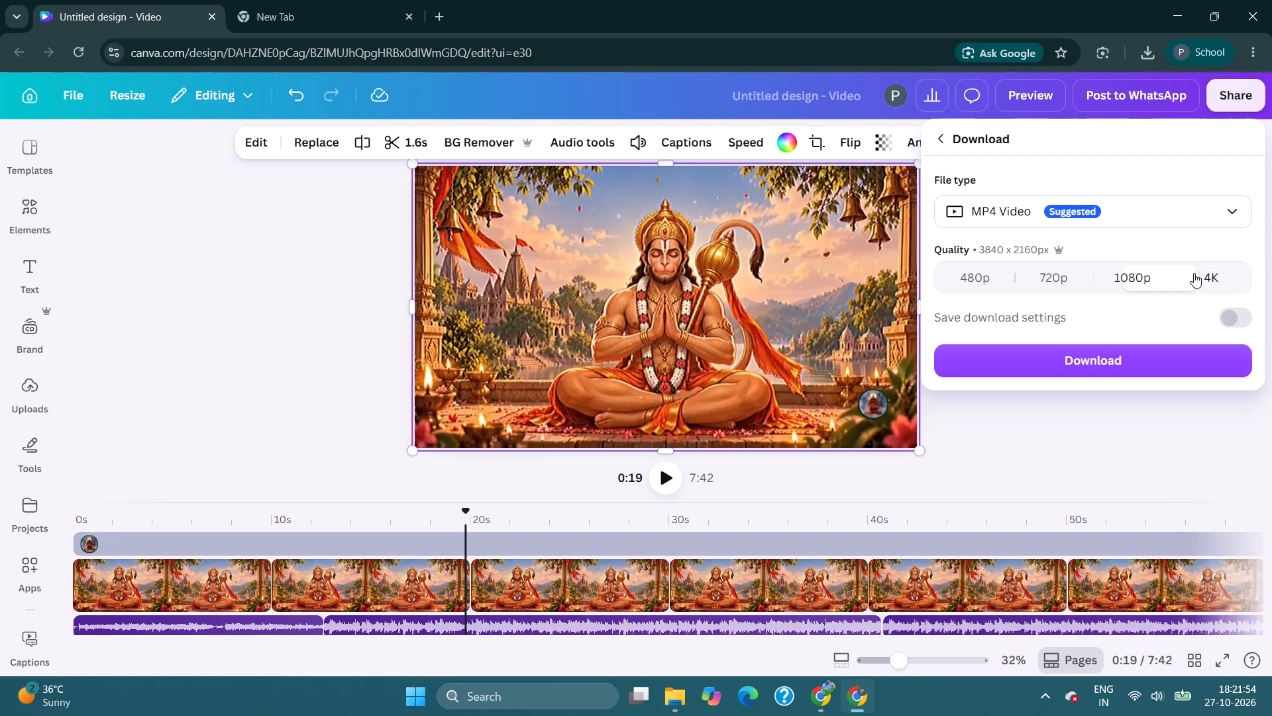
{"action": "left_click", "coordinate": [1114, 280]}
{"action": "left_click", "coordinate": [1114, 354]}
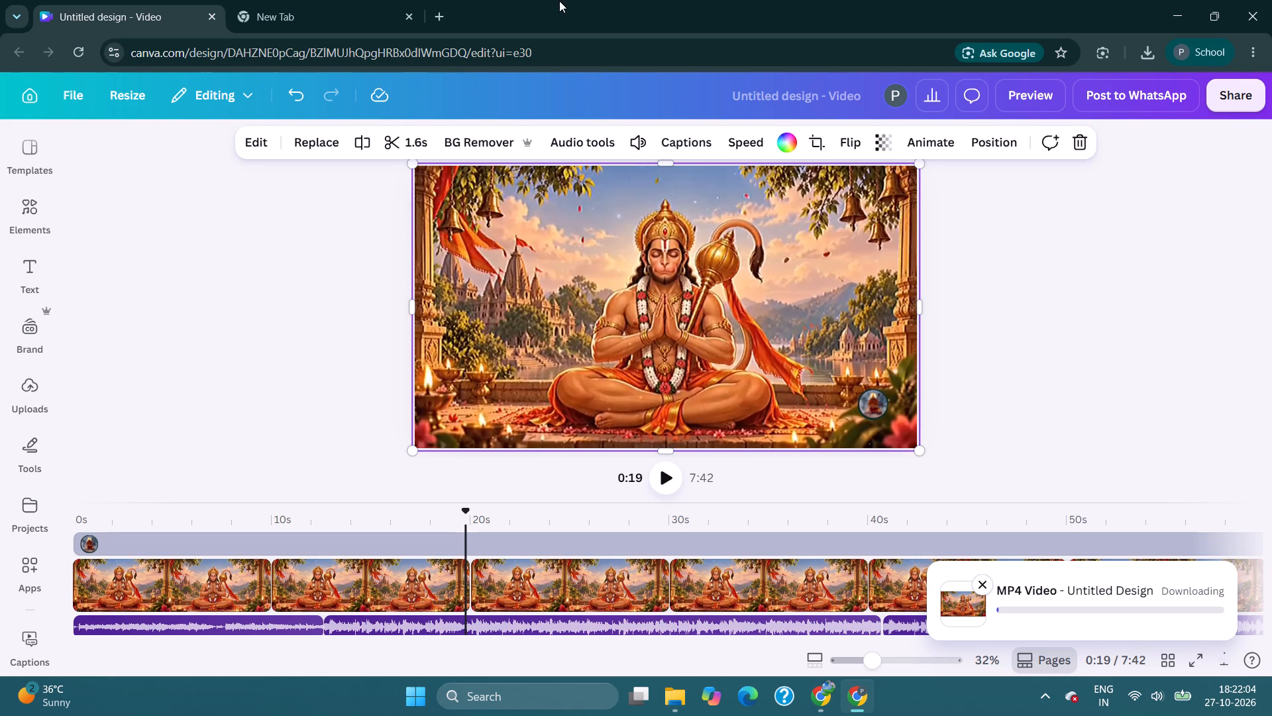
Switch to the empty new browser tab.
{"action": "left_click", "coordinate": [255, 0]}
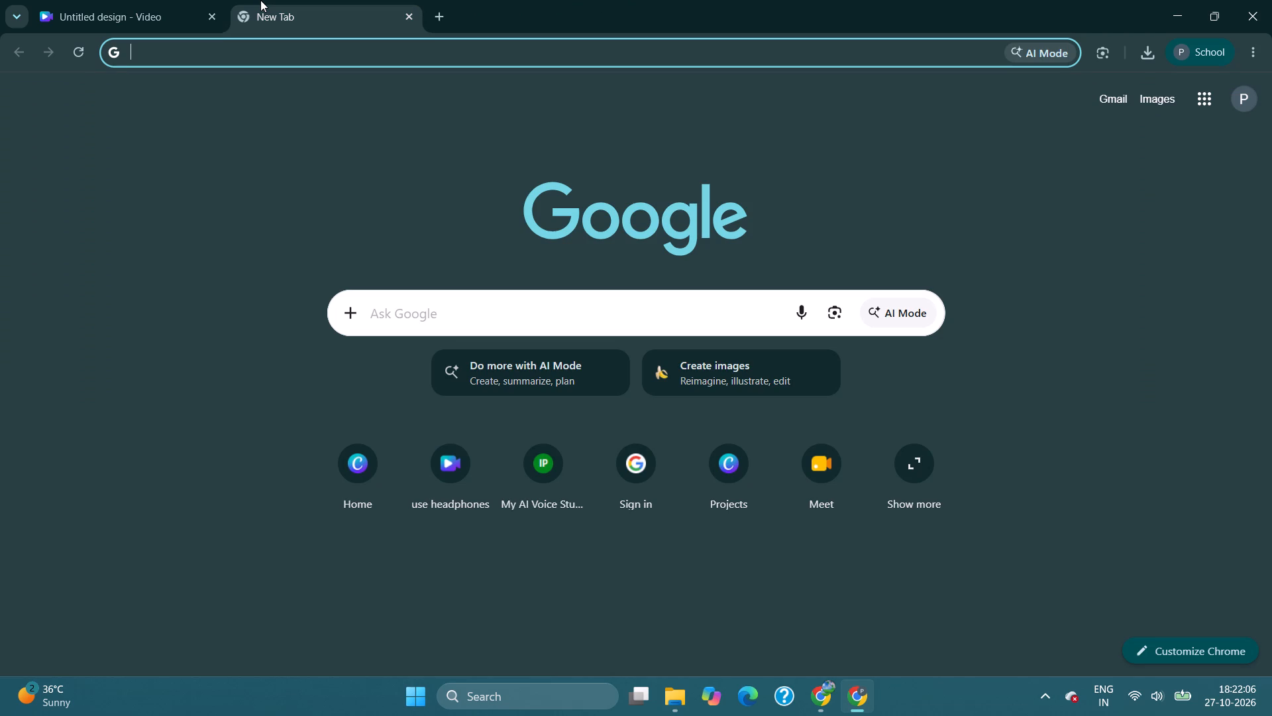